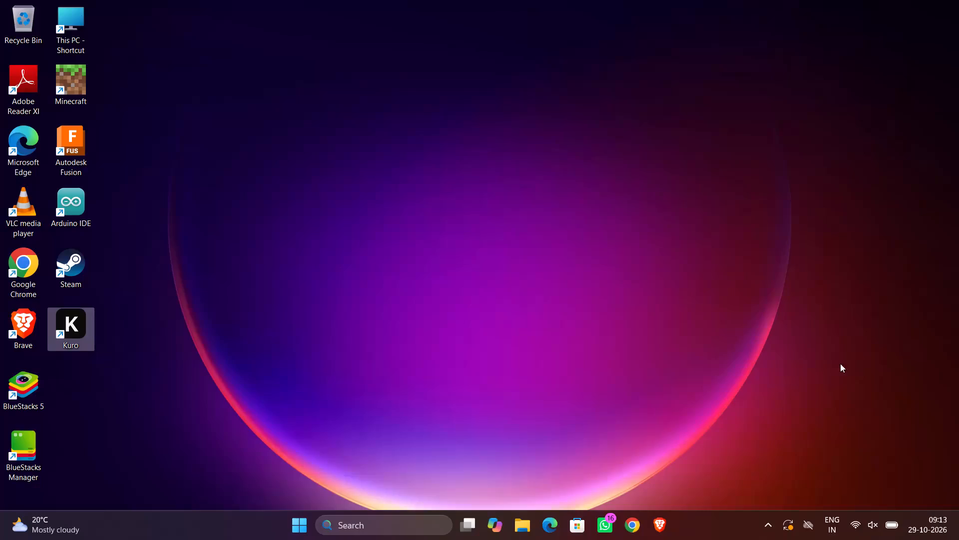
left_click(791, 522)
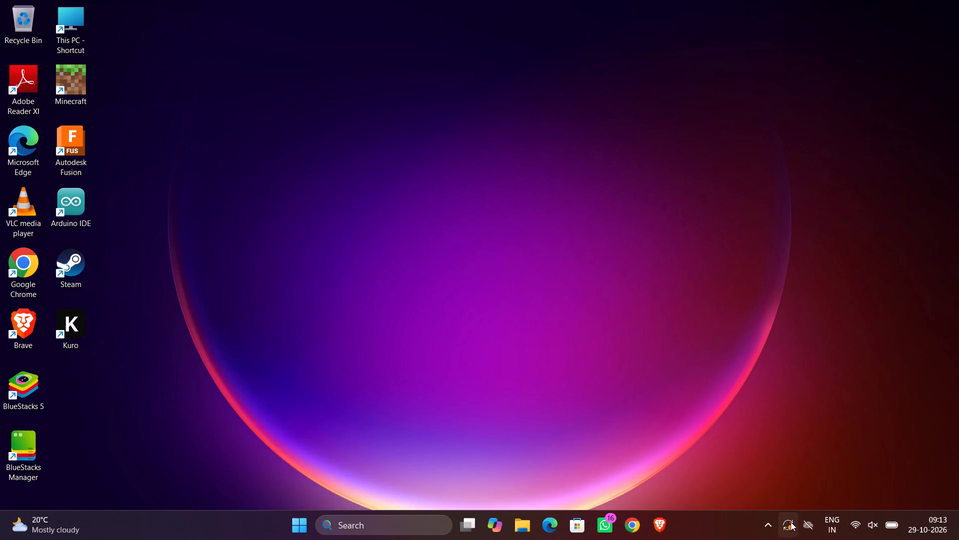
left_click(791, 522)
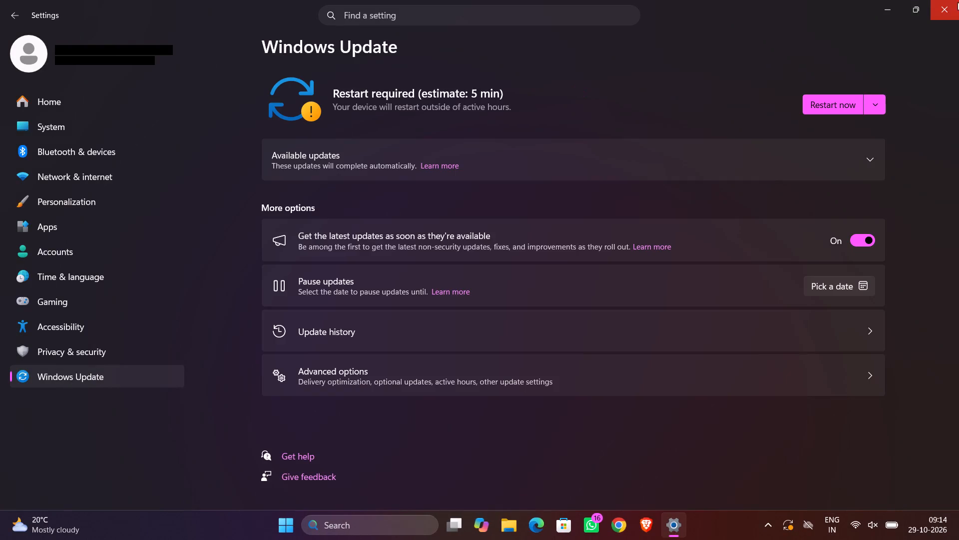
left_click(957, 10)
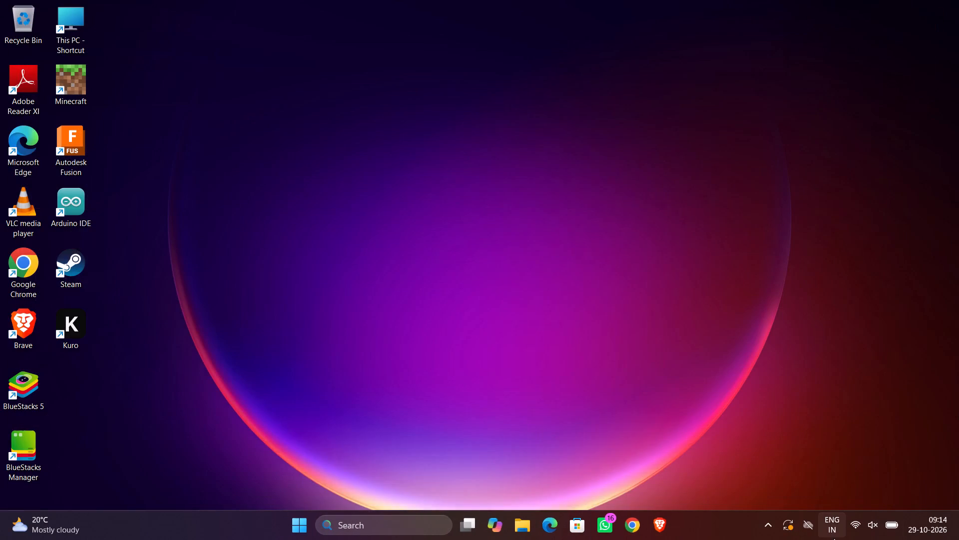
Switch to the Brave browser and bring up the untitled Figma flowchart file.
left_click(655, 522)
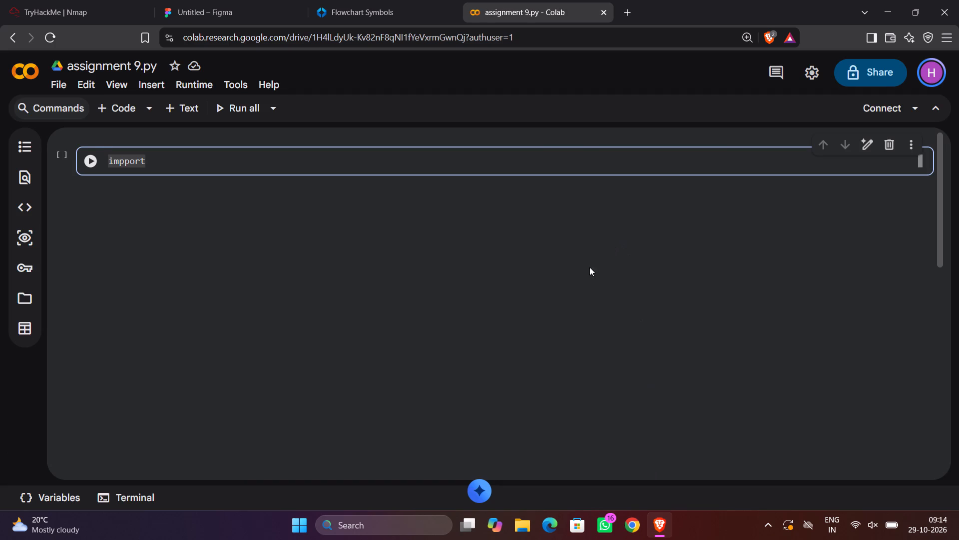
left_click(211, 3)
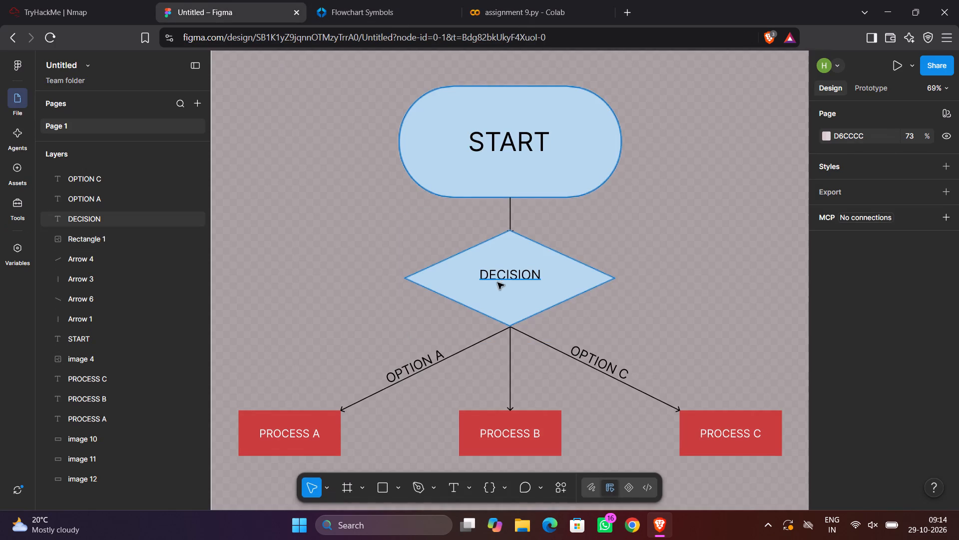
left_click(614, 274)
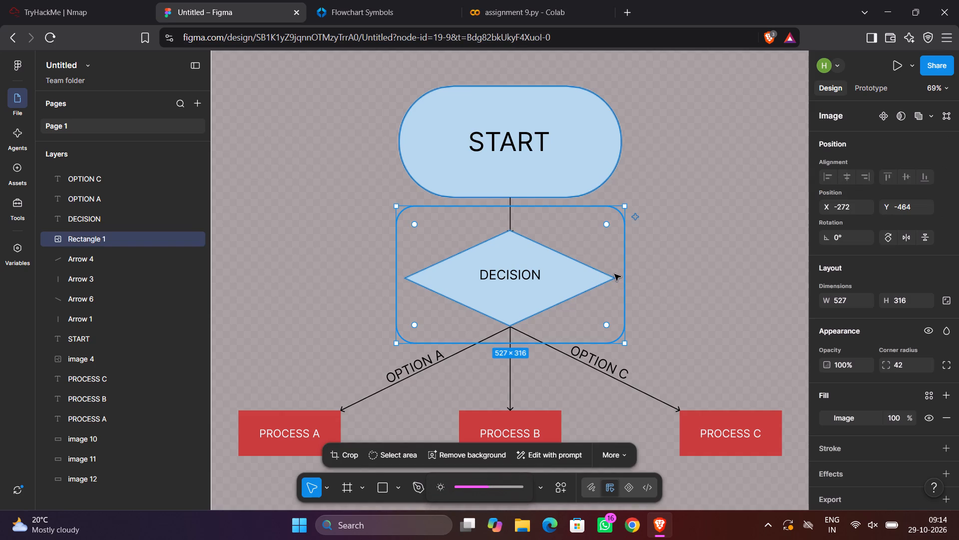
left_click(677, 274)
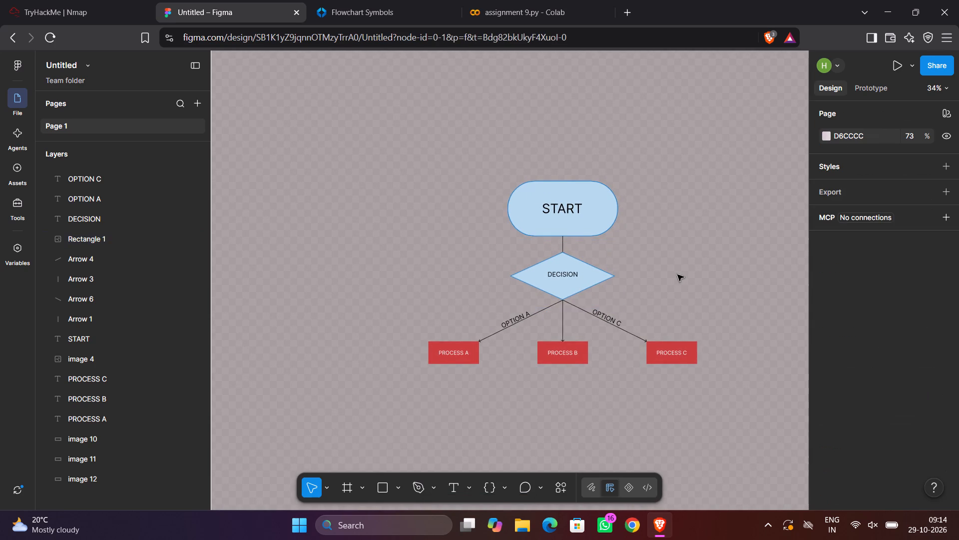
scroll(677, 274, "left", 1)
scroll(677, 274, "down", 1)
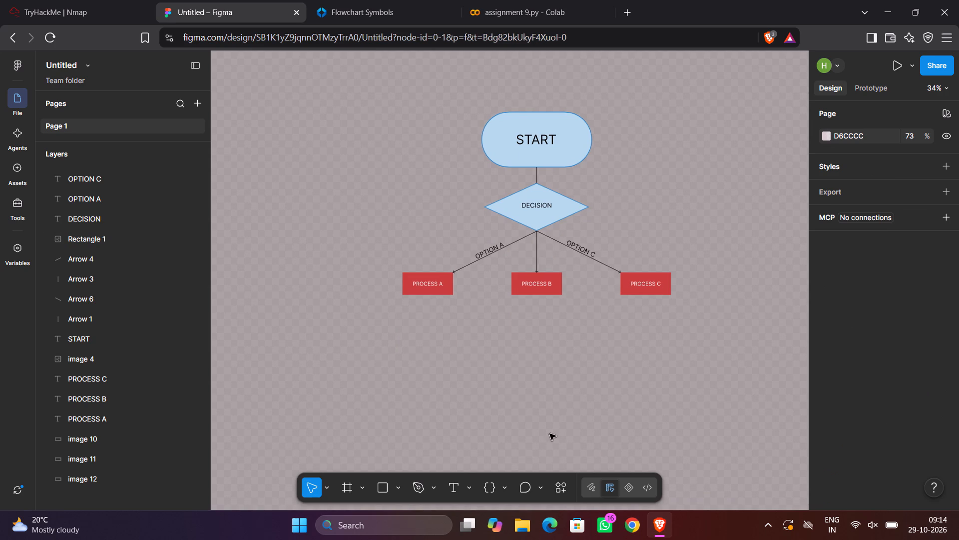
Make Scale the active tool for the flowchart canvas.
left_click(331, 488)
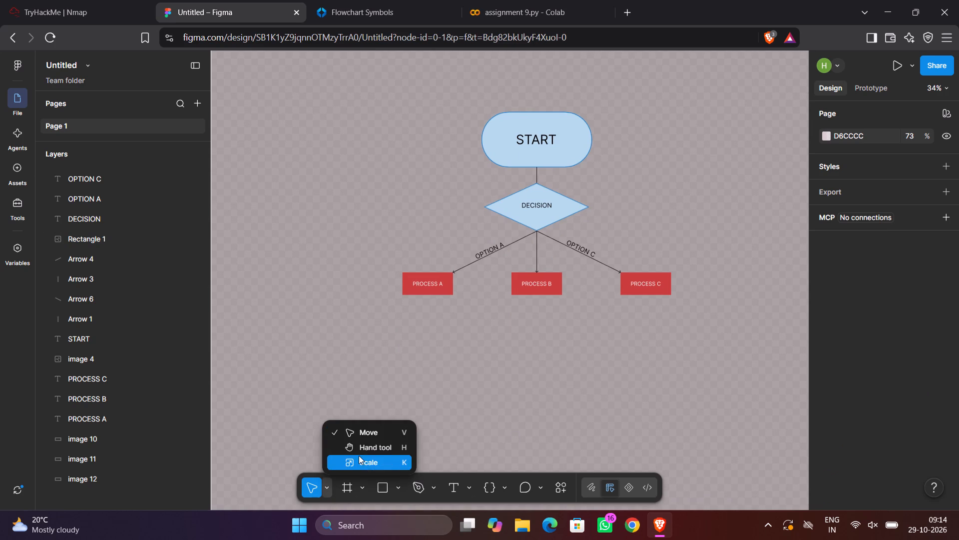
left_click(362, 450)
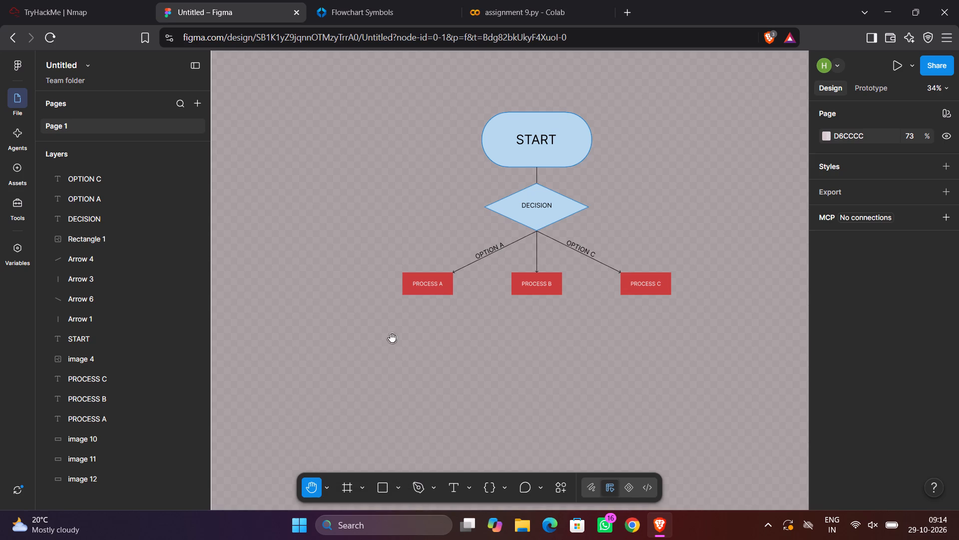
left_click(323, 490)
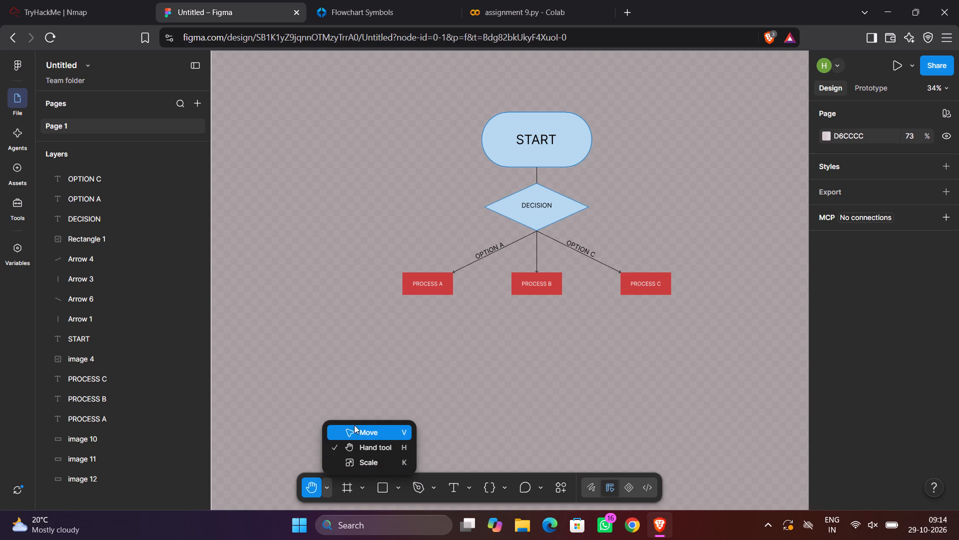
left_click(353, 463)
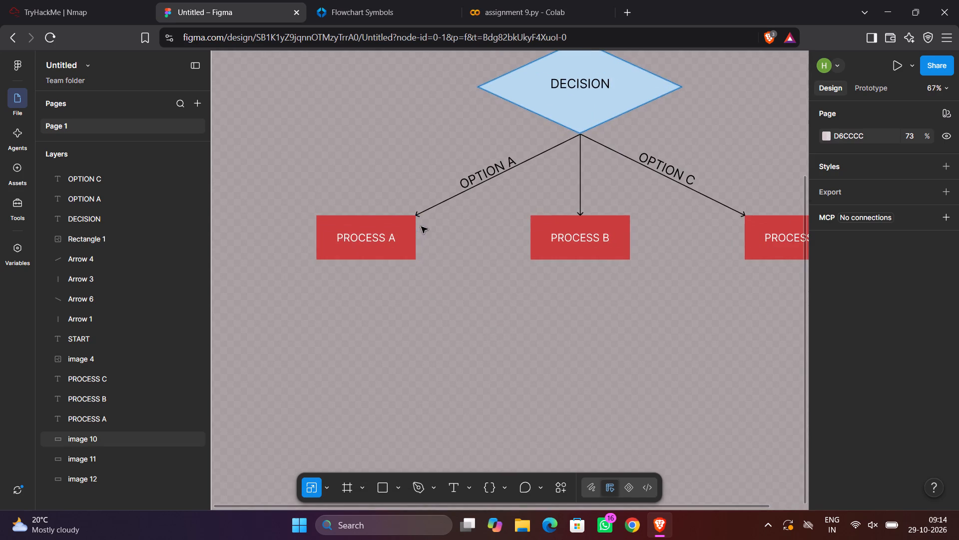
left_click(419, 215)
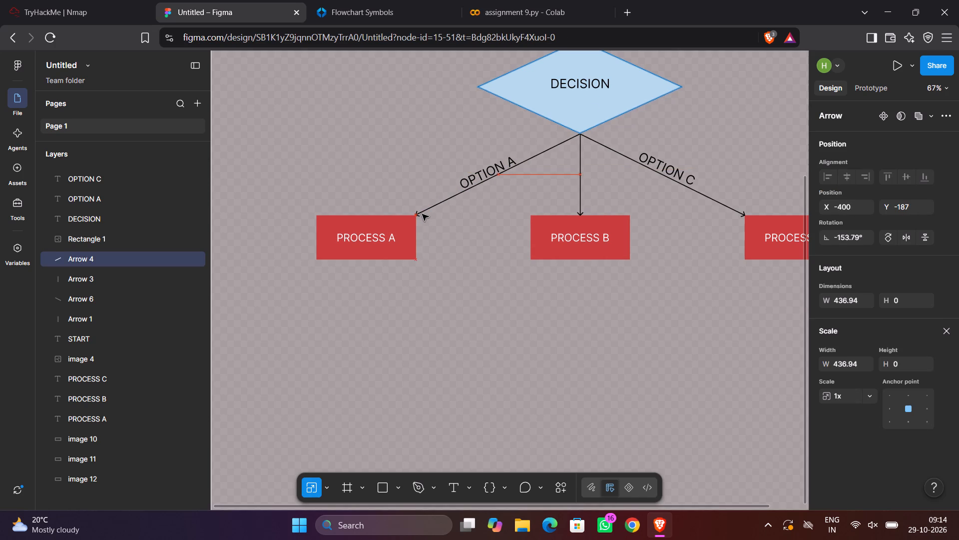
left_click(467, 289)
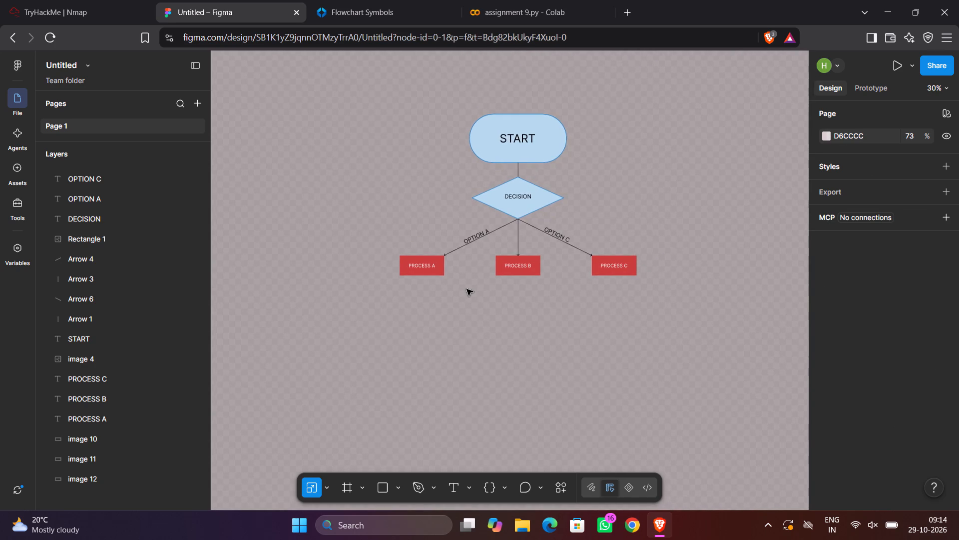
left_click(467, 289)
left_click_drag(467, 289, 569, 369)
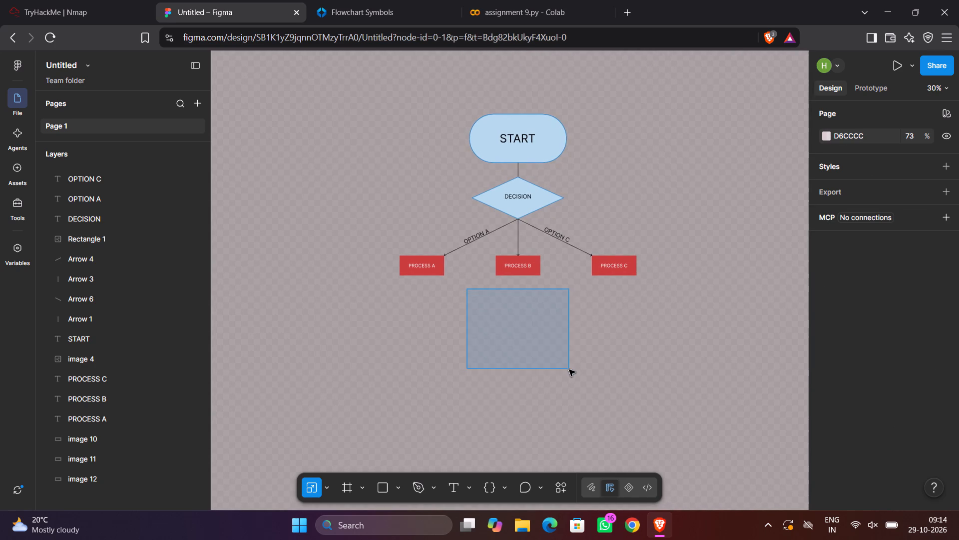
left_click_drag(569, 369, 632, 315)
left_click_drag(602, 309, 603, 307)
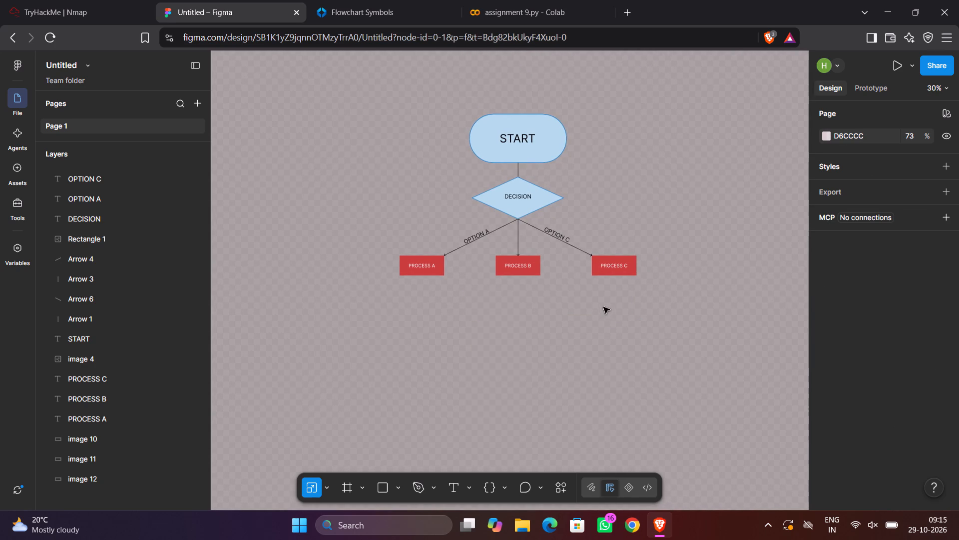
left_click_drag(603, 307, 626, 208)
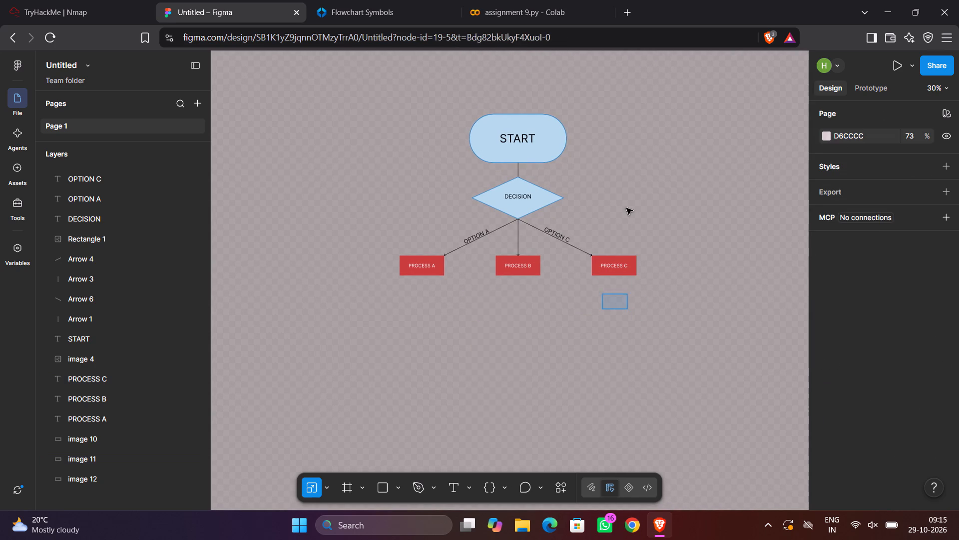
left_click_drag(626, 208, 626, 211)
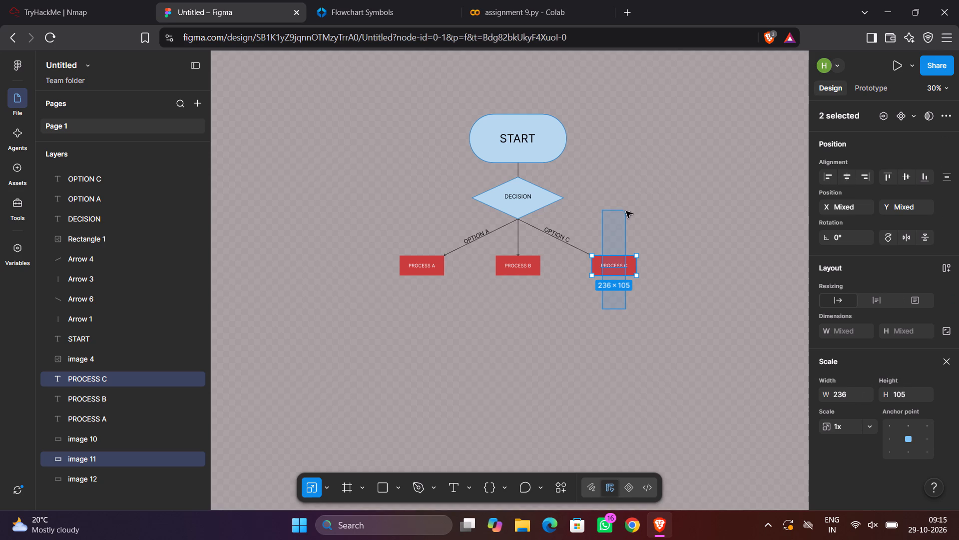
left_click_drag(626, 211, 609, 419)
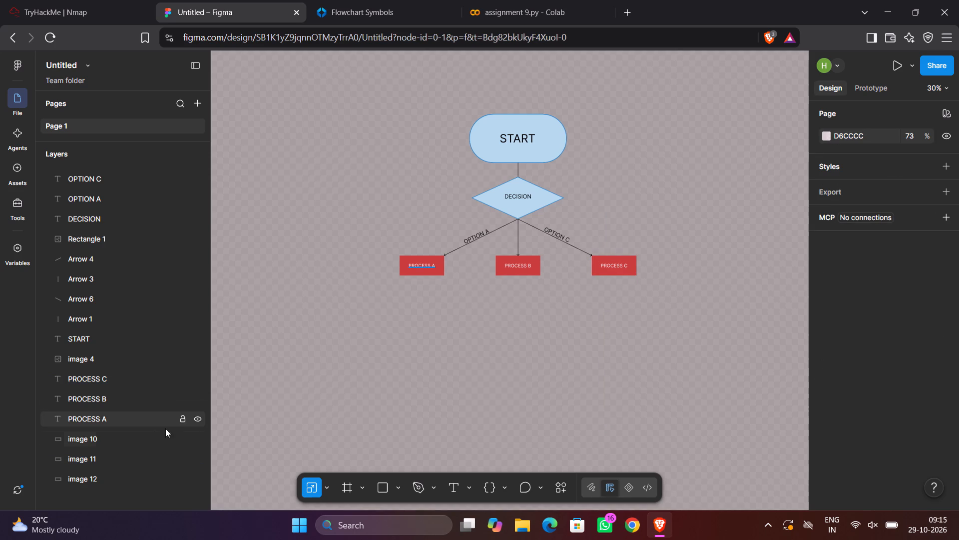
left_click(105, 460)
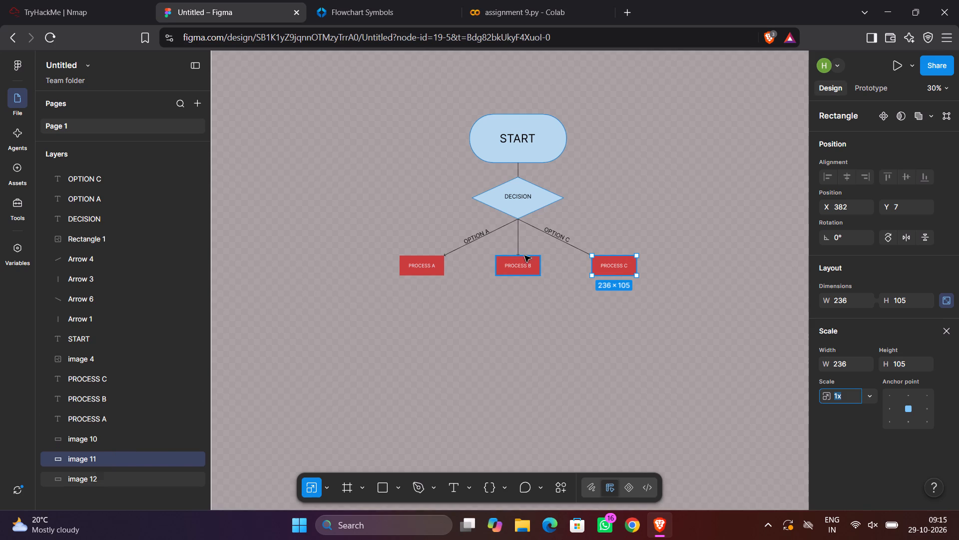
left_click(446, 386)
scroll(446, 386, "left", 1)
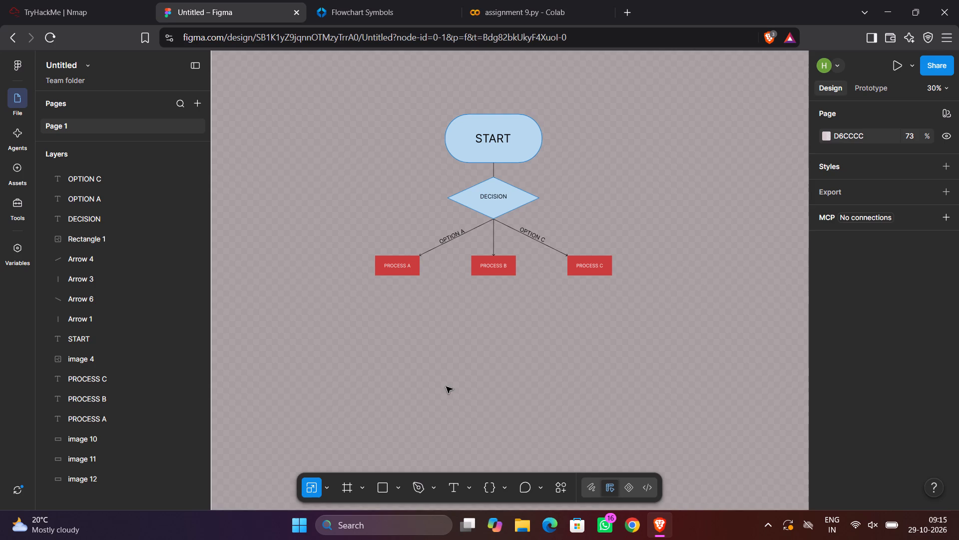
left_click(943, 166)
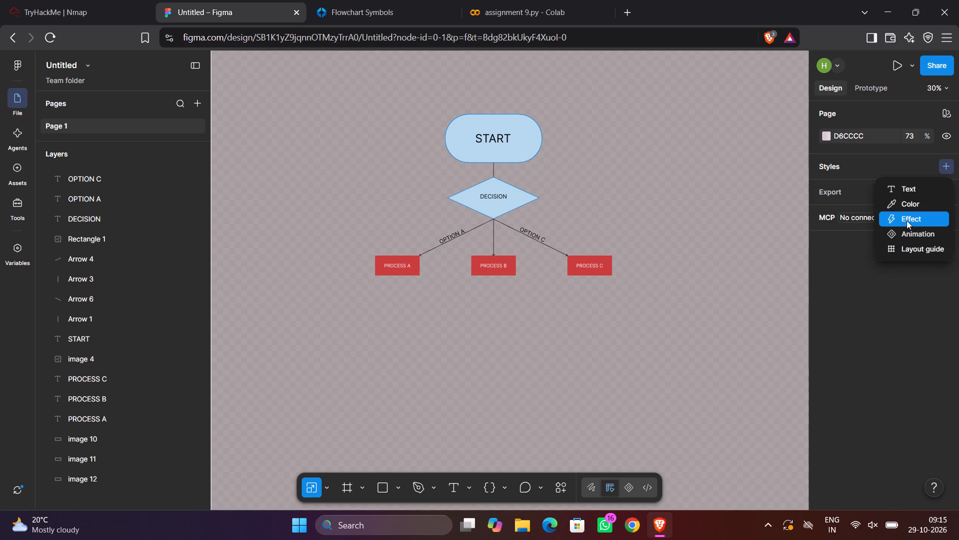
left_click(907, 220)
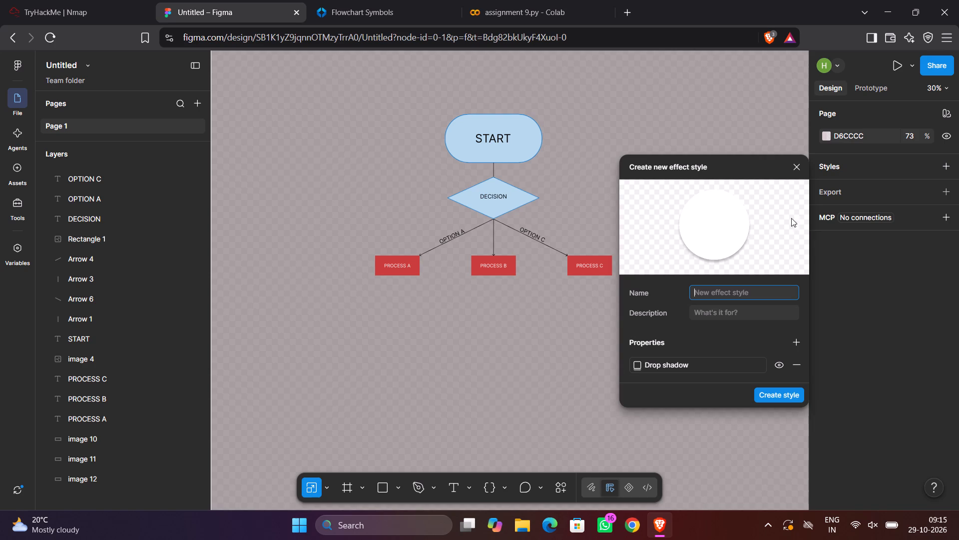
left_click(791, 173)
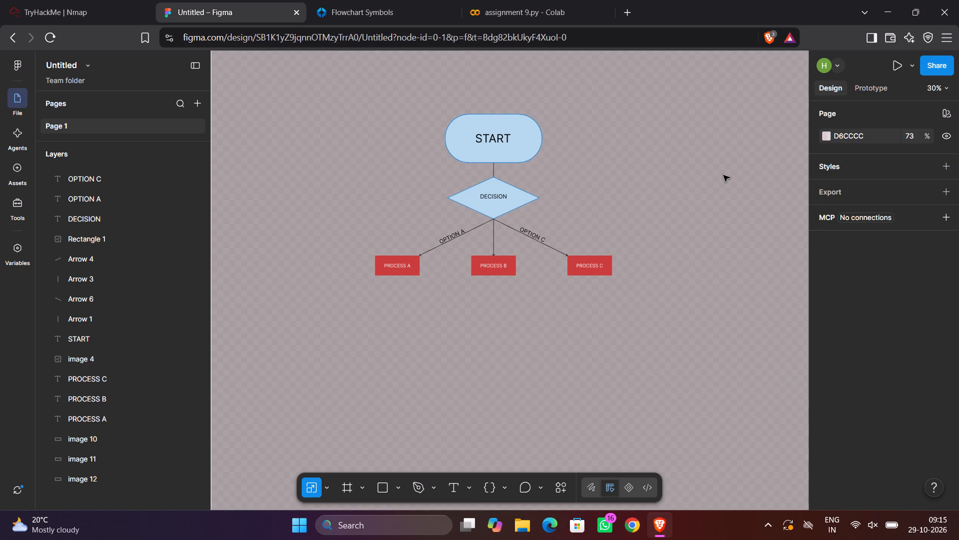
Change the page background colour to white (FFFFFF) with 80% opacity.
scroll(723, 175, "right", 1)
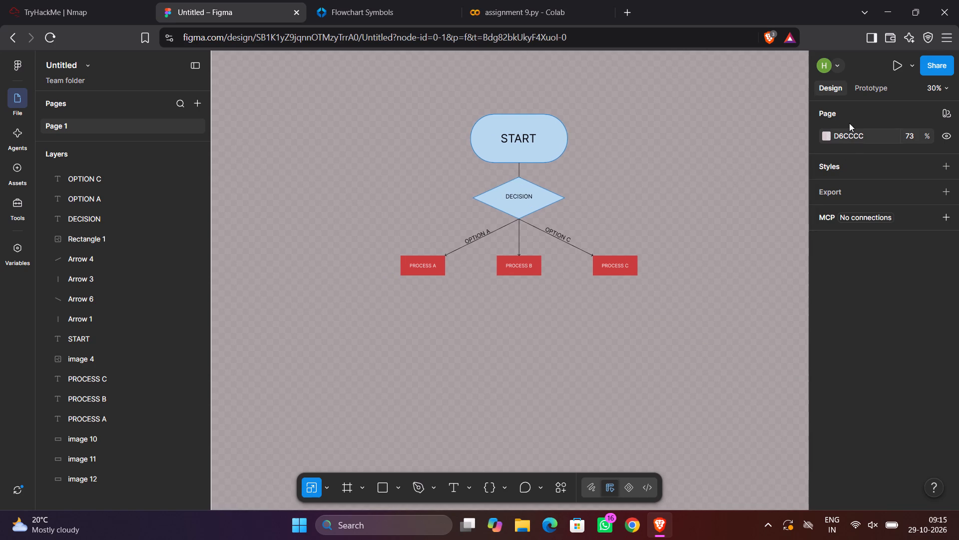
left_click(827, 134)
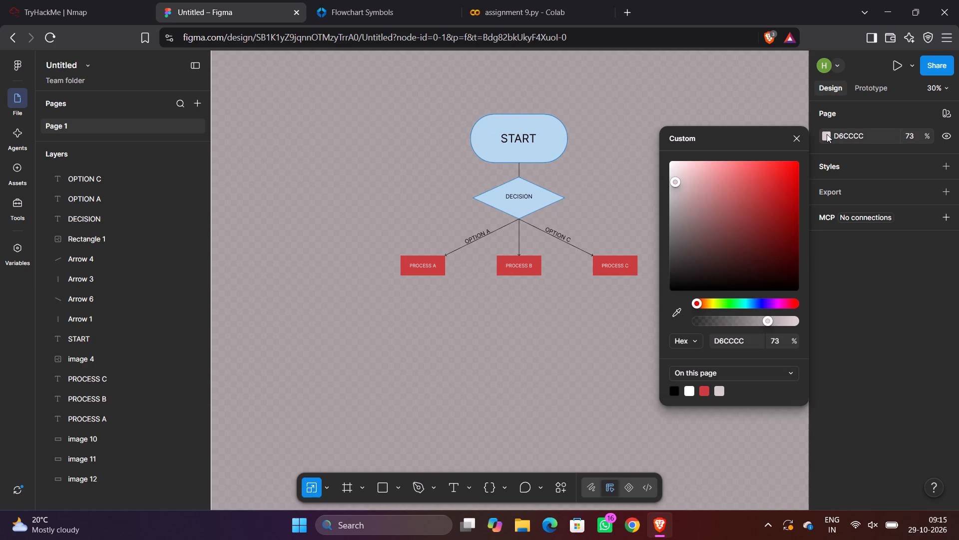
left_click_drag(677, 180, 669, 137)
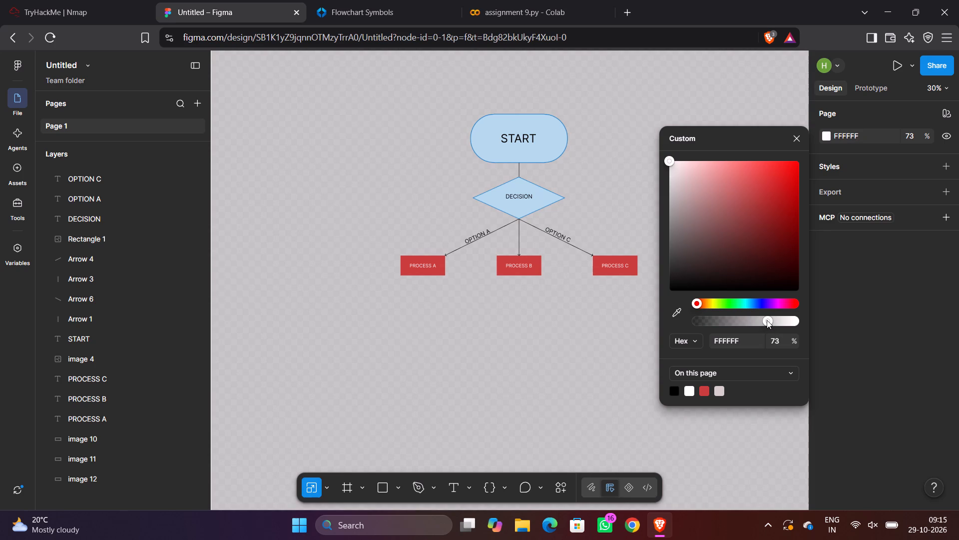
left_click_drag(767, 320, 783, 312)
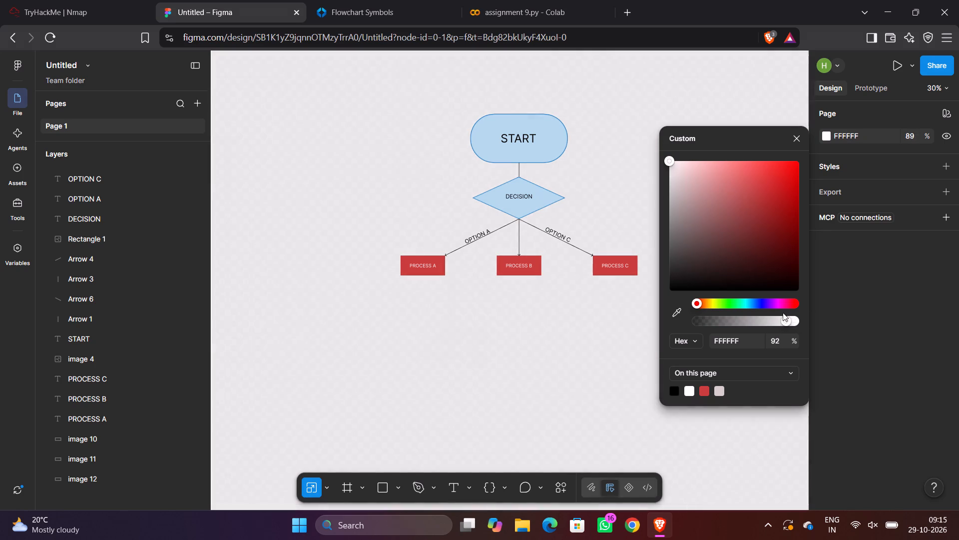
left_click_drag(783, 312, 770, 314)
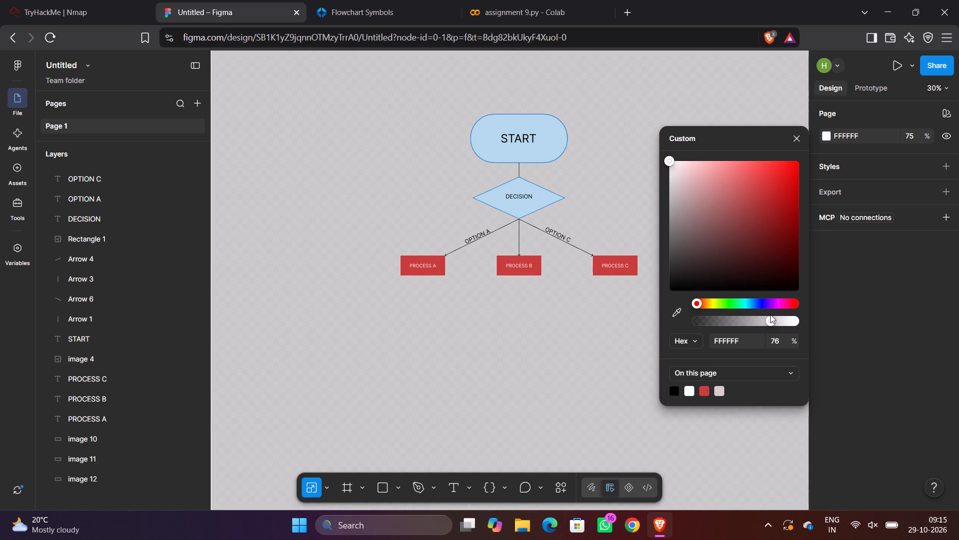
left_click_drag(770, 314, 773, 313)
left_click_drag(773, 313, 775, 313)
left_click(793, 132)
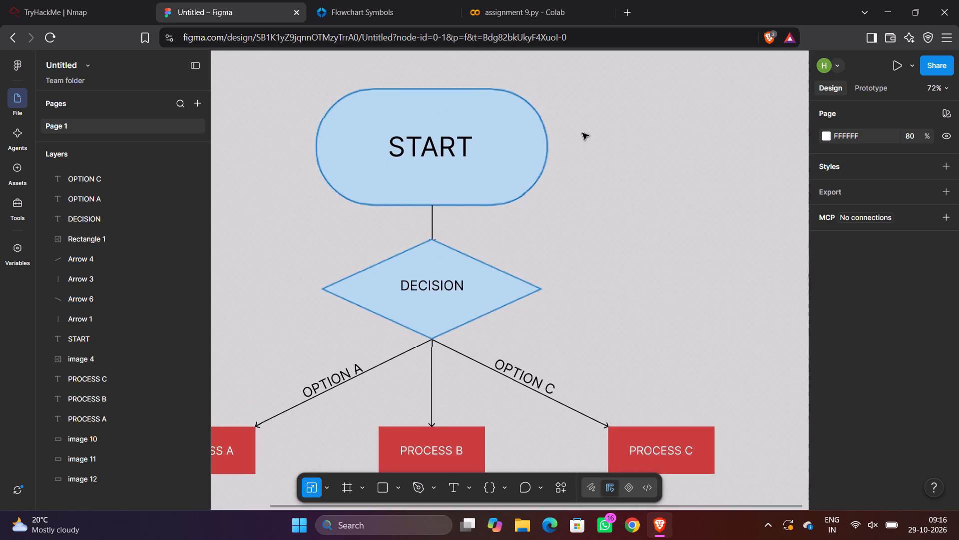
Rotate the connector arrow between START and DECISION slightly, leaving it nearly vertical at about -90.4°.
left_click(436, 221)
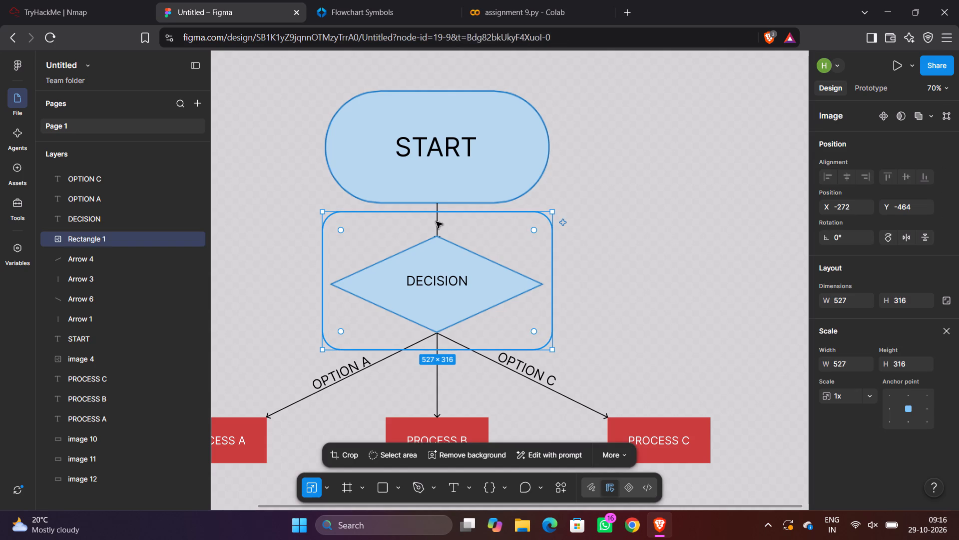
left_click_drag(678, 151, 695, 146)
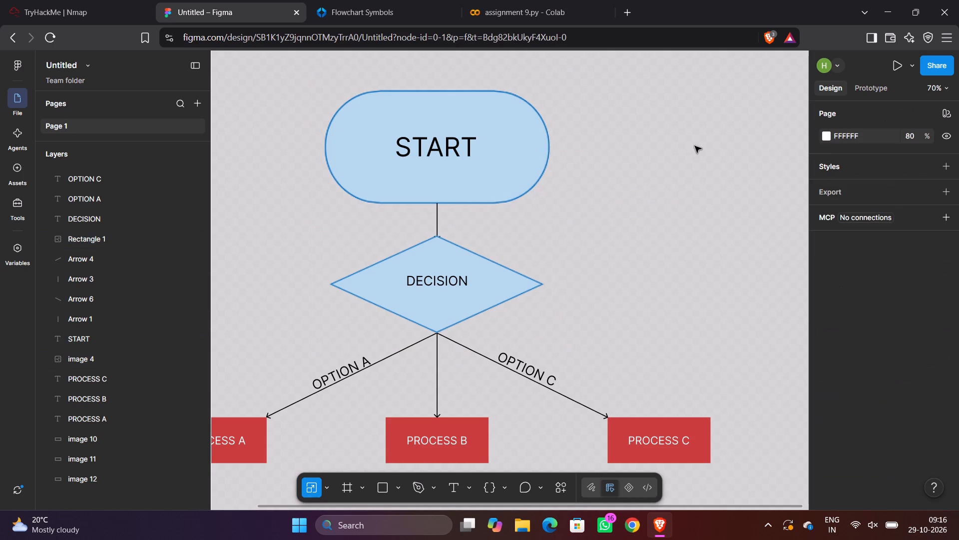
left_click(436, 207)
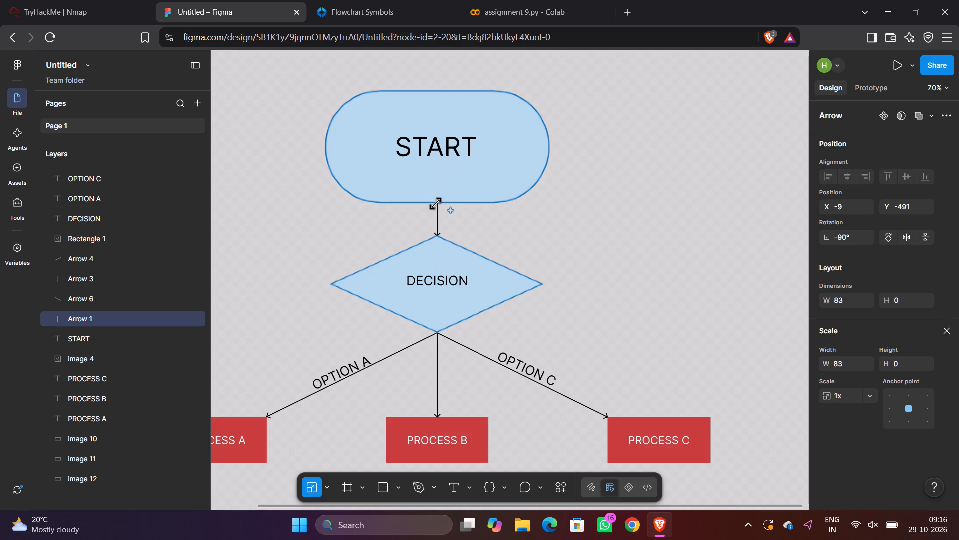
left_click(626, 225)
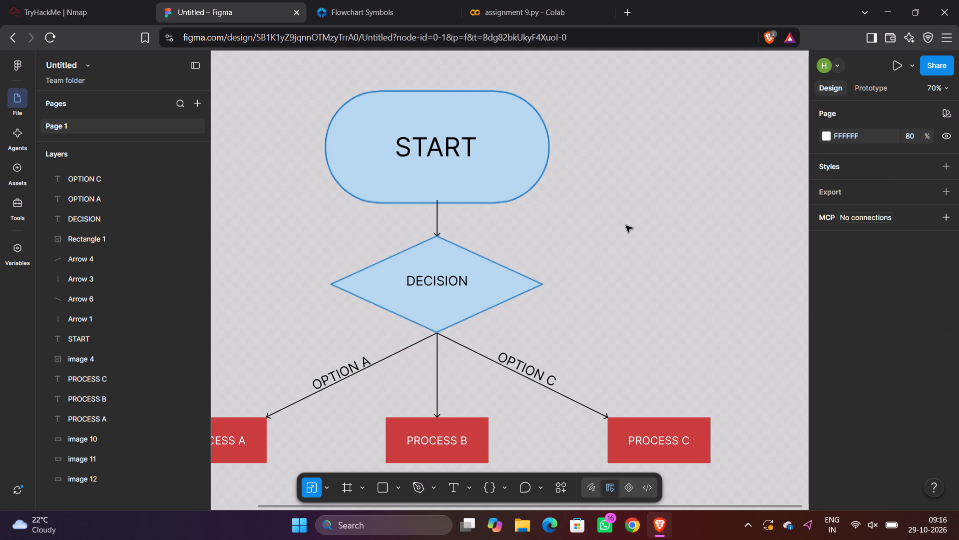
left_click(438, 201)
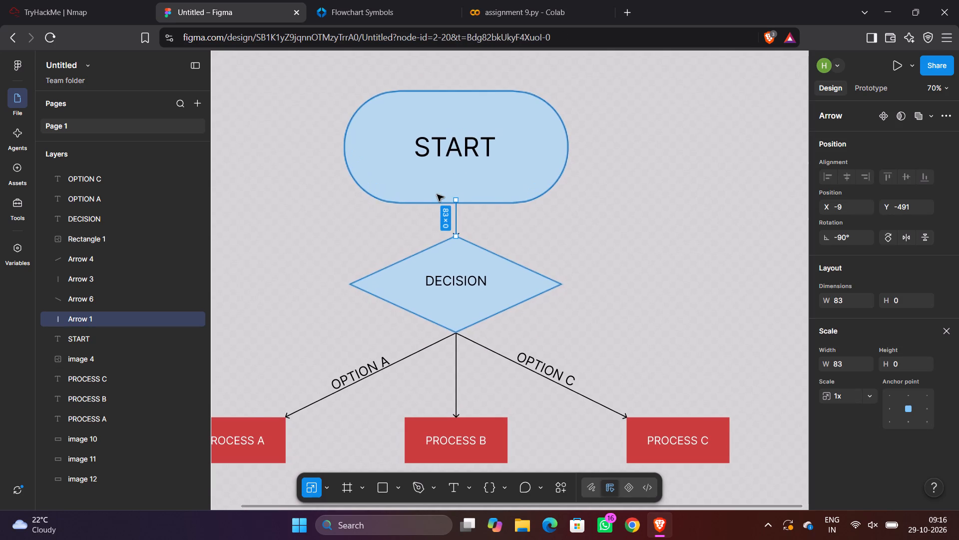
scroll(437, 194, "left", 1)
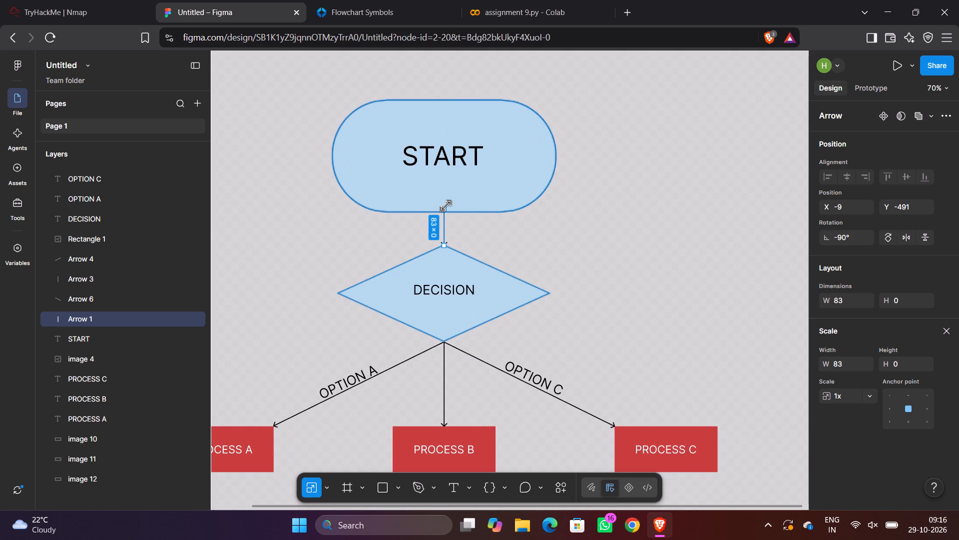
left_click_drag(445, 201, 445, 217)
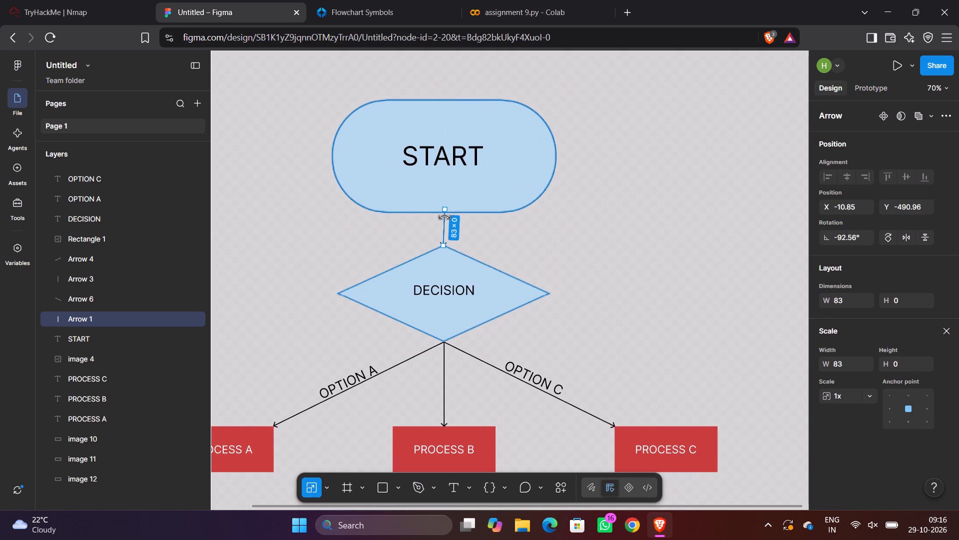
left_click_drag(445, 217, 445, 206)
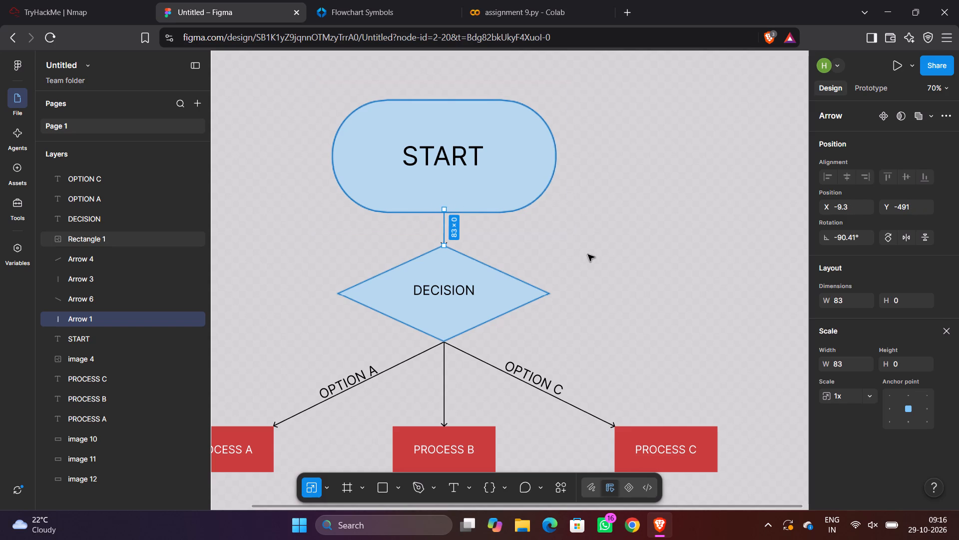
left_click(588, 254)
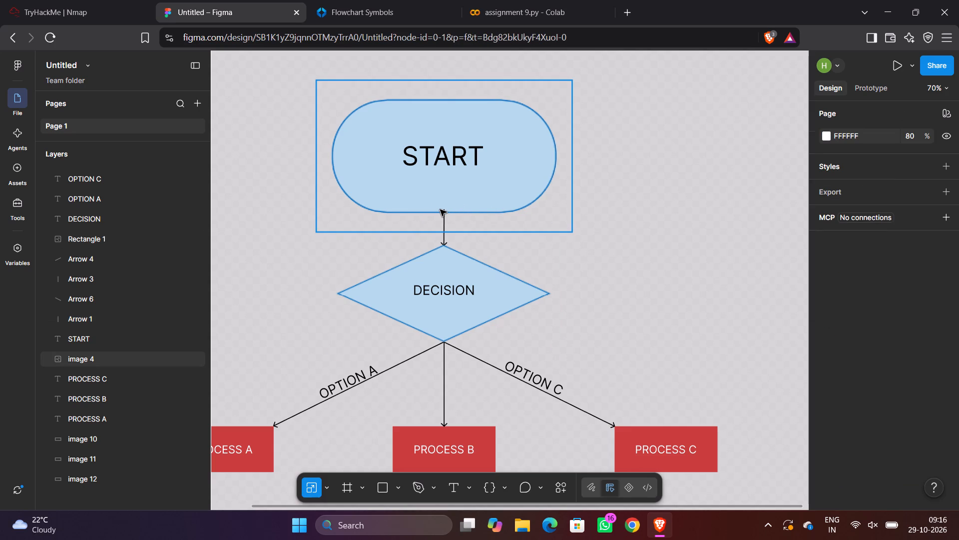
Scale the START-to-DECISION arrow down to a length of about 75 so its tail meets the START shape's lower edge.
left_click(443, 214)
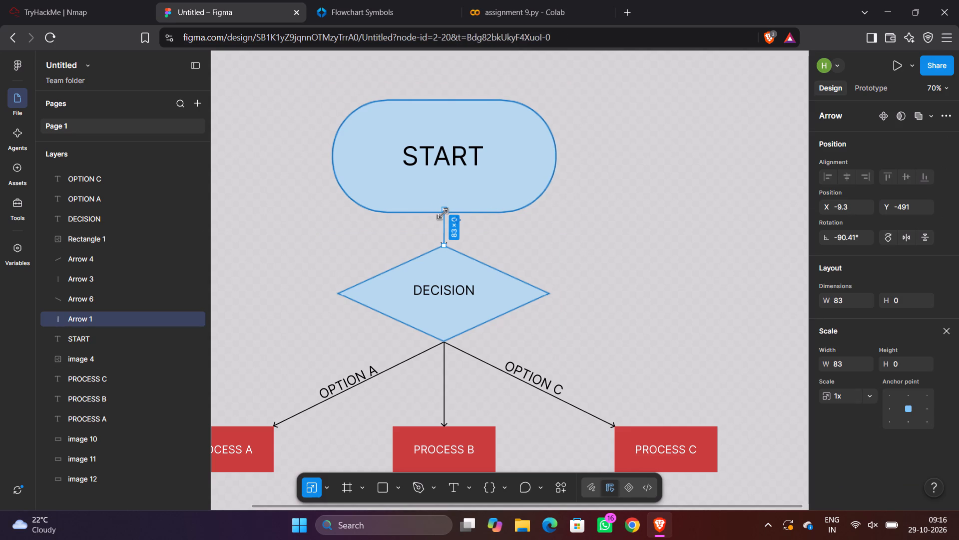
left_click(445, 209)
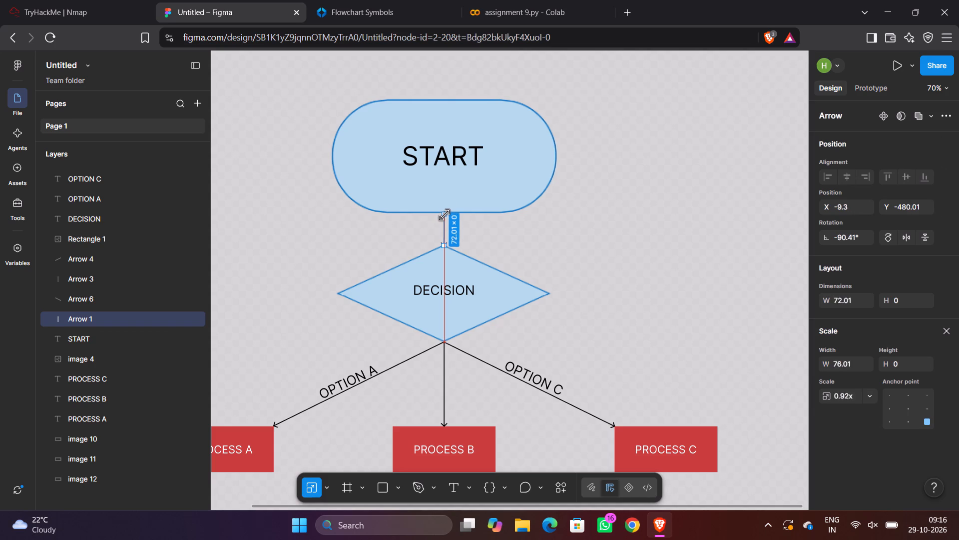
left_click(597, 237)
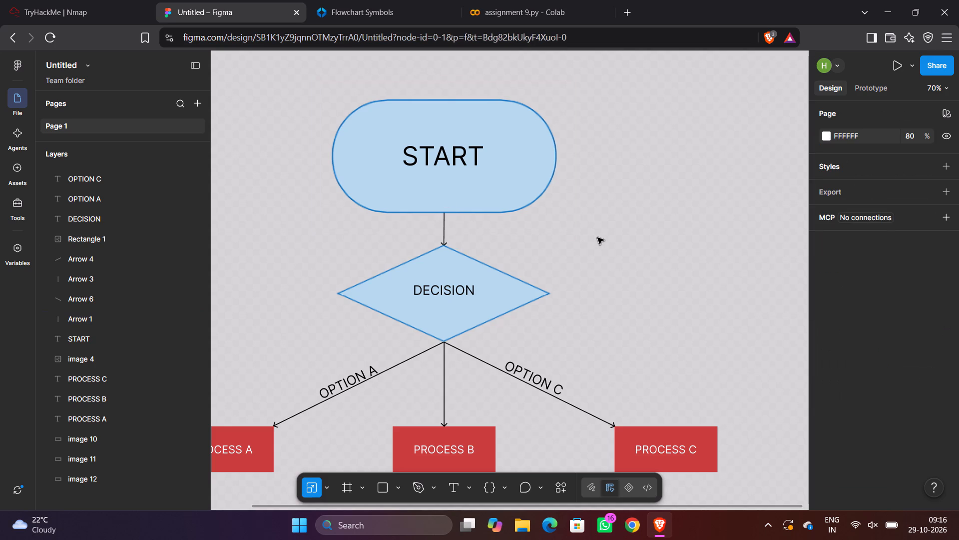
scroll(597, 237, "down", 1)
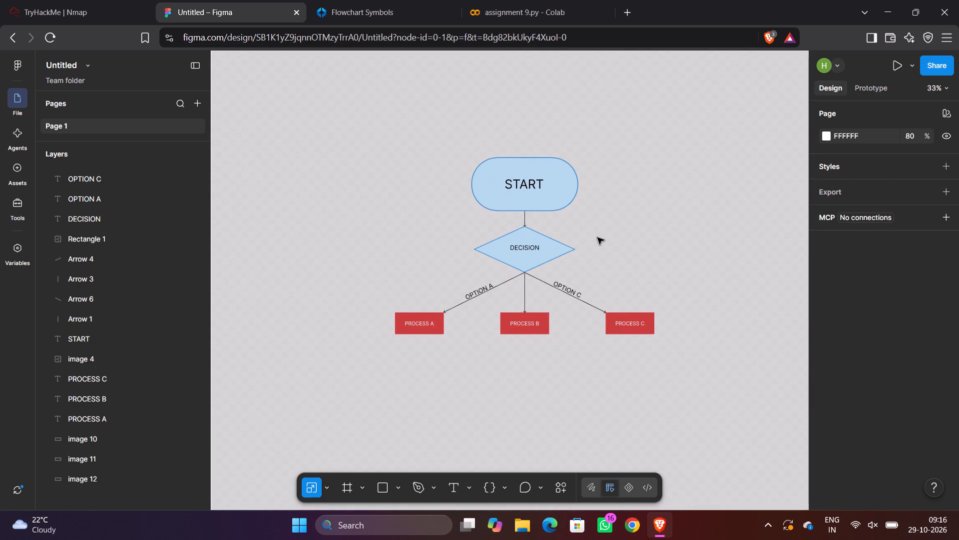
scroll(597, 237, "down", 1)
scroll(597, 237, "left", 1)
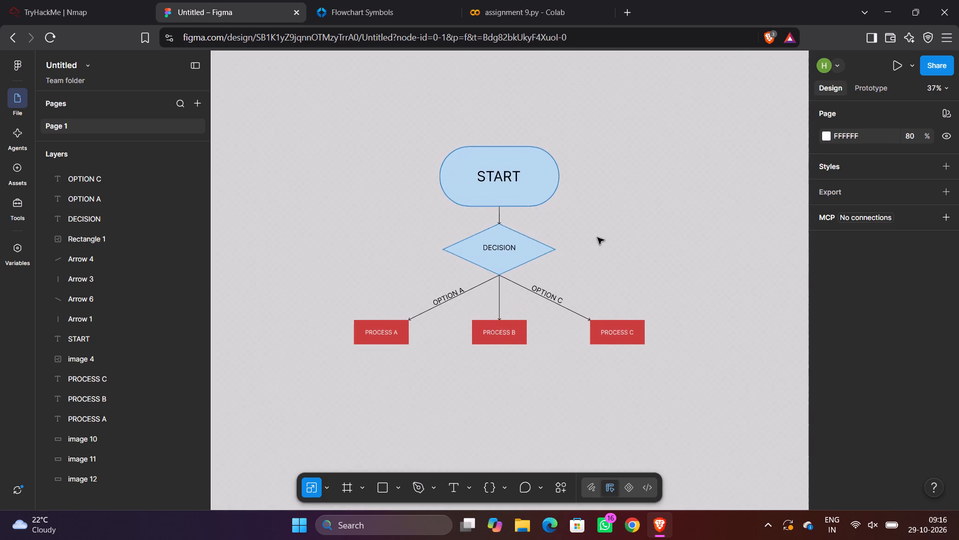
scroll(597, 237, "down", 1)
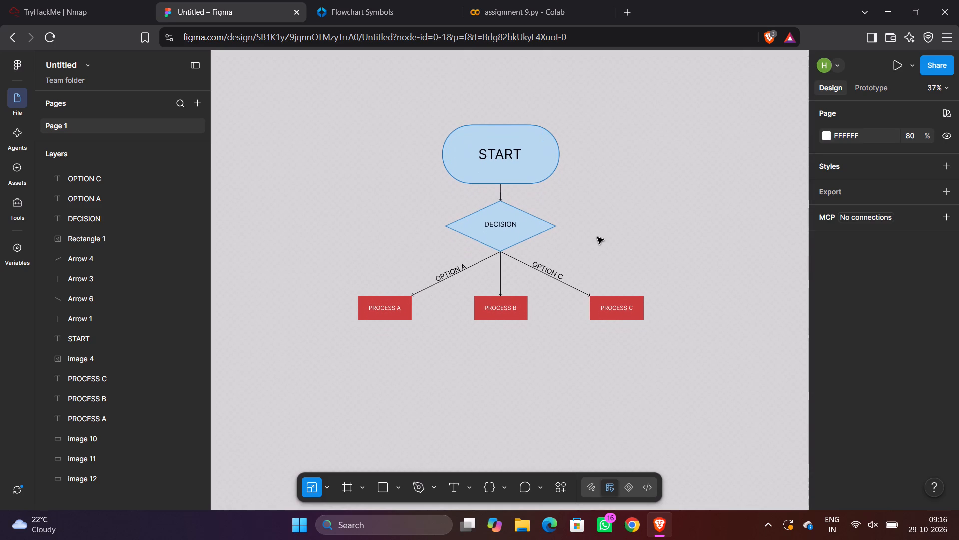
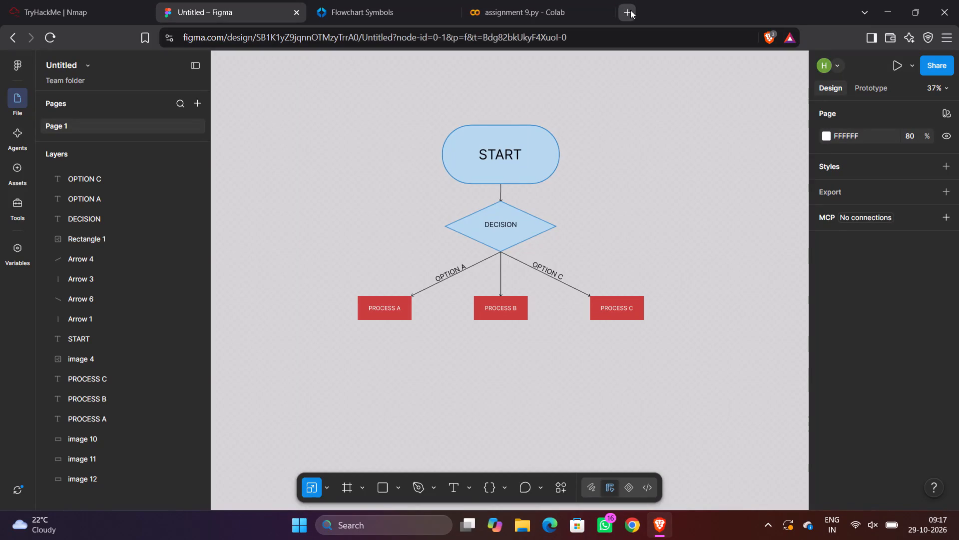
Switch to SmartDraw's Flowchart Symbols page and examine the available symbols and their meanings, from Decision through Subroutine.
left_click(366, 7)
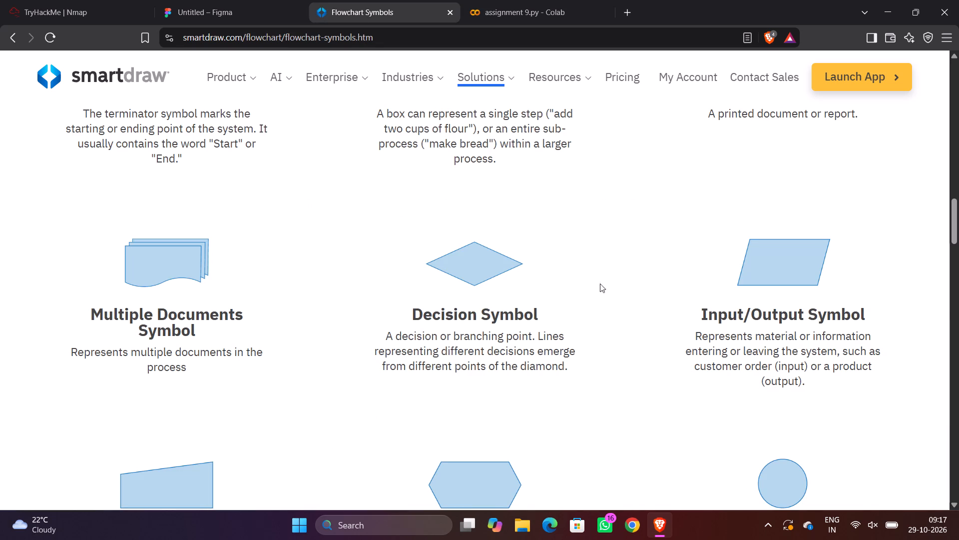
scroll(607, 291, "down", 3)
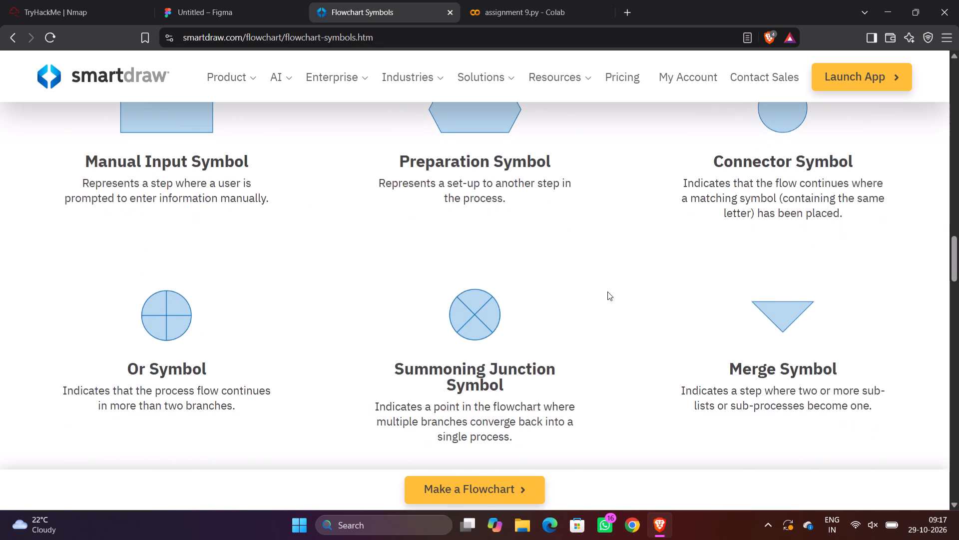
scroll(607, 291, "down", 4)
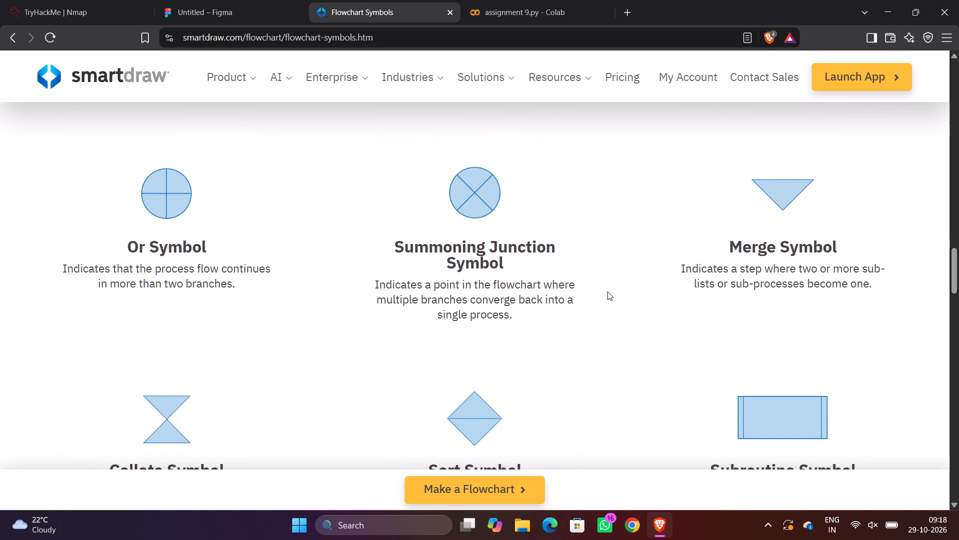
scroll(607, 291, "down", 3)
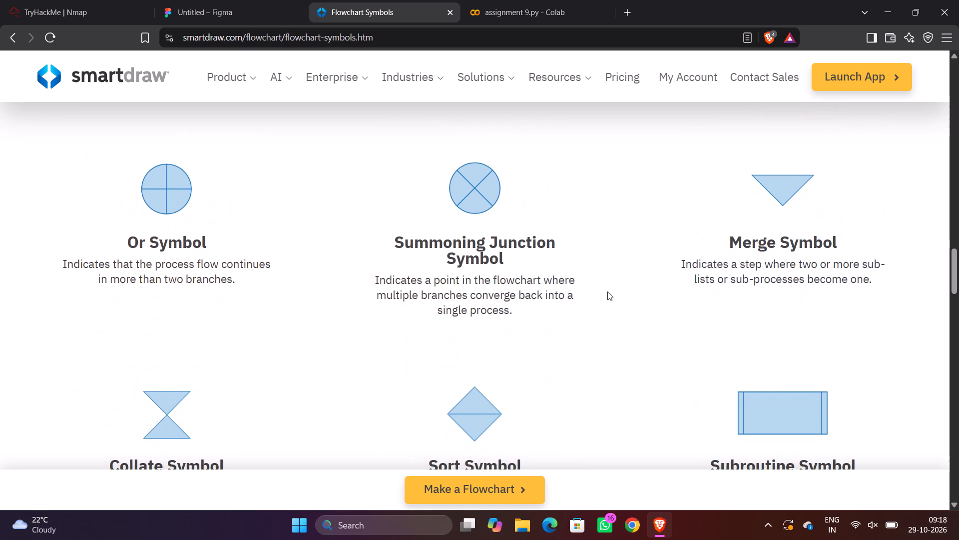
scroll(607, 291, "down", 2)
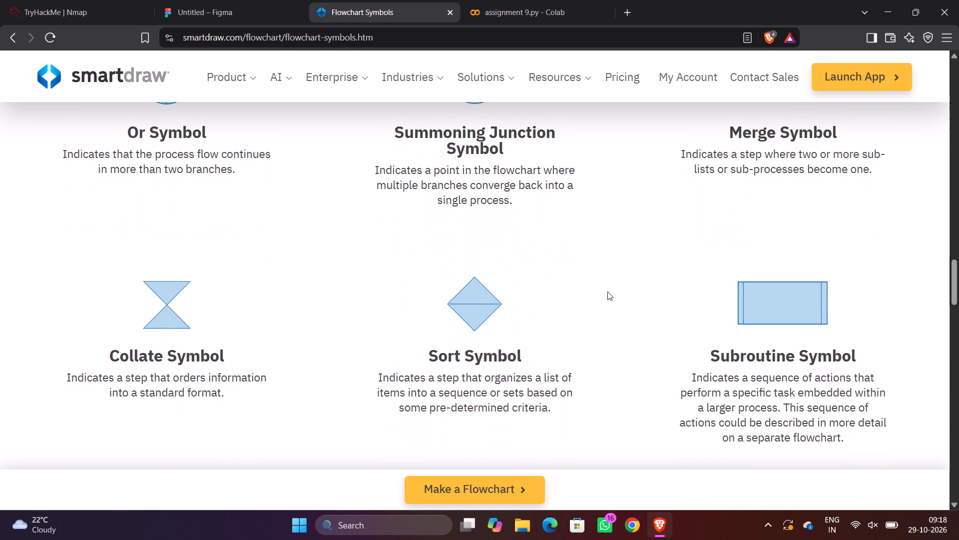
Switch back to the START/DECISION/PROCESS flowchart in the Figma design file.
left_click(217, 2)
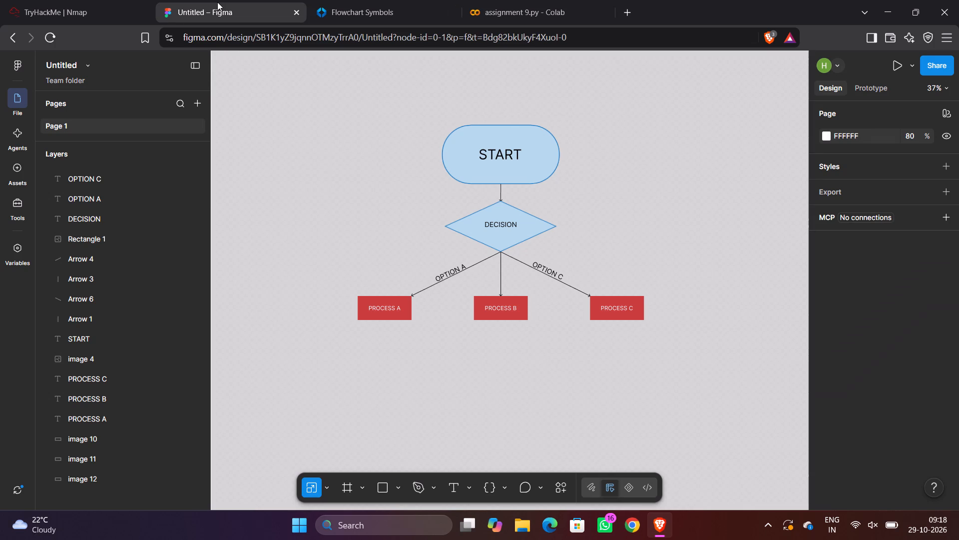
scroll(703, 199, "down", 1)
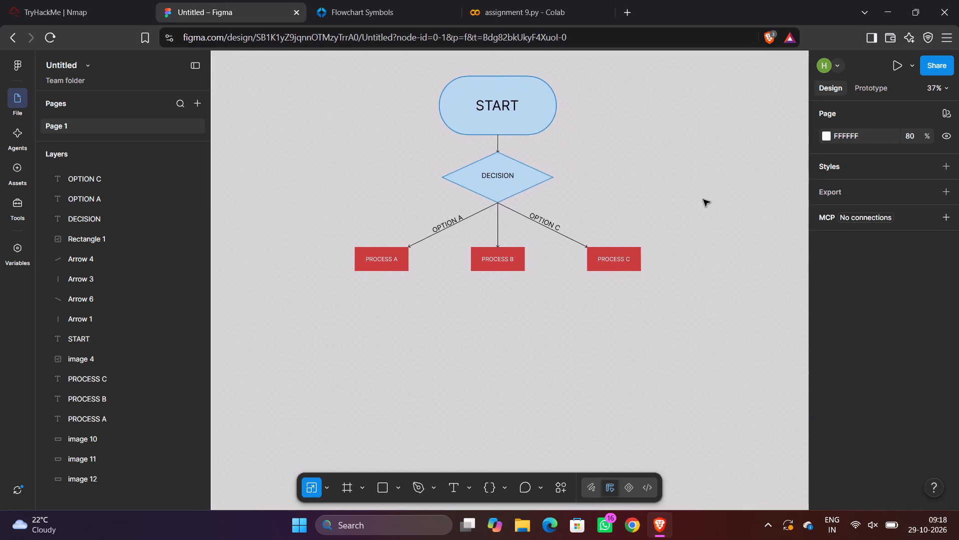
scroll(703, 199, "down", 1)
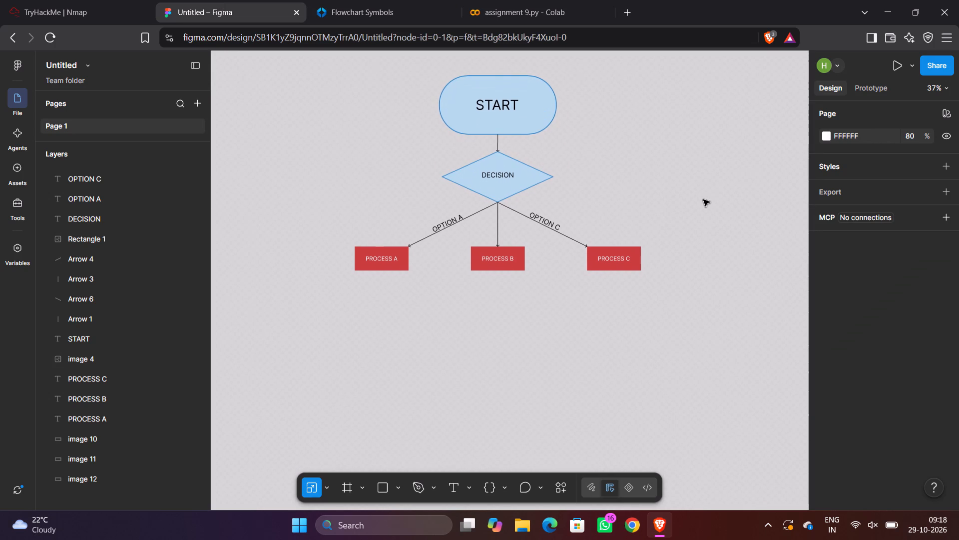
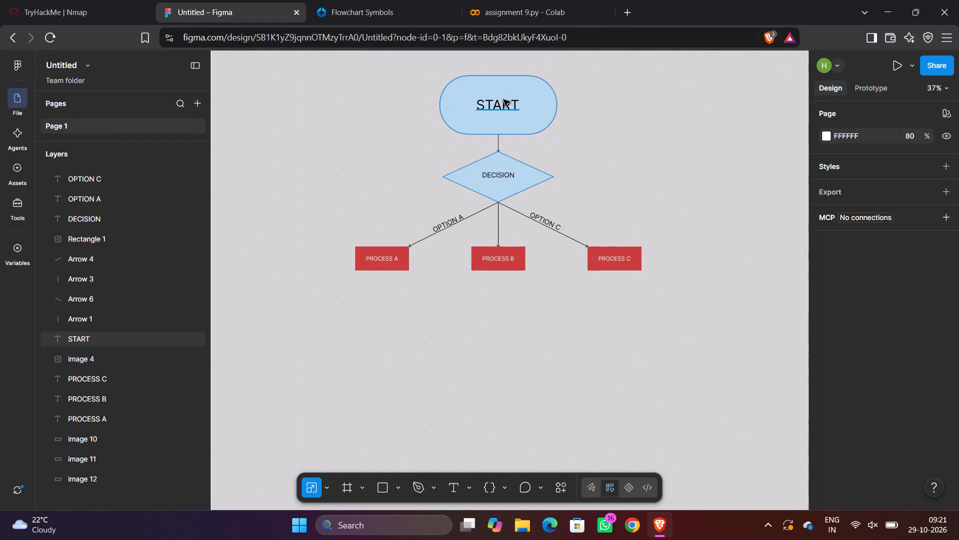
Replace the START label's text in the rounded terminator shape with "Start/End" followed by "user flow" on a new line.
double_click(507, 108)
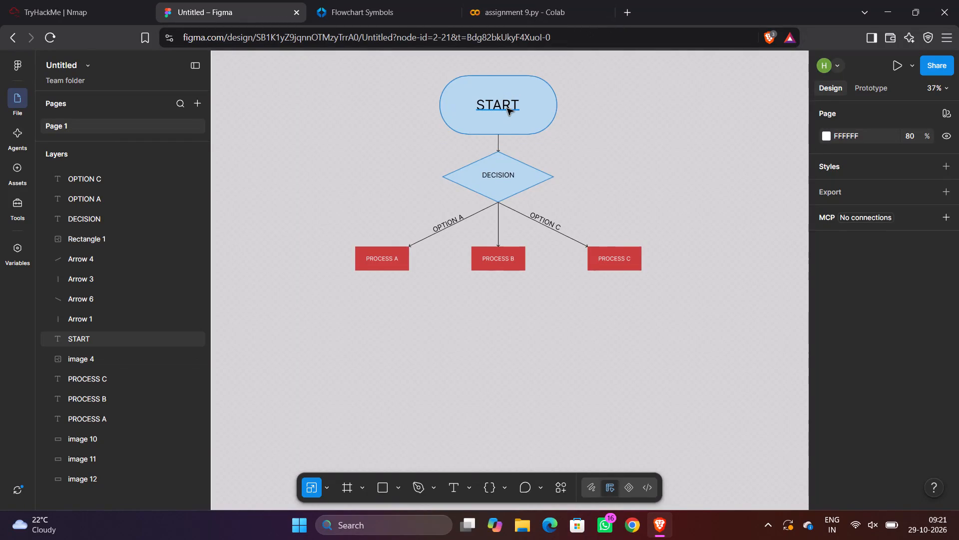
key("space")
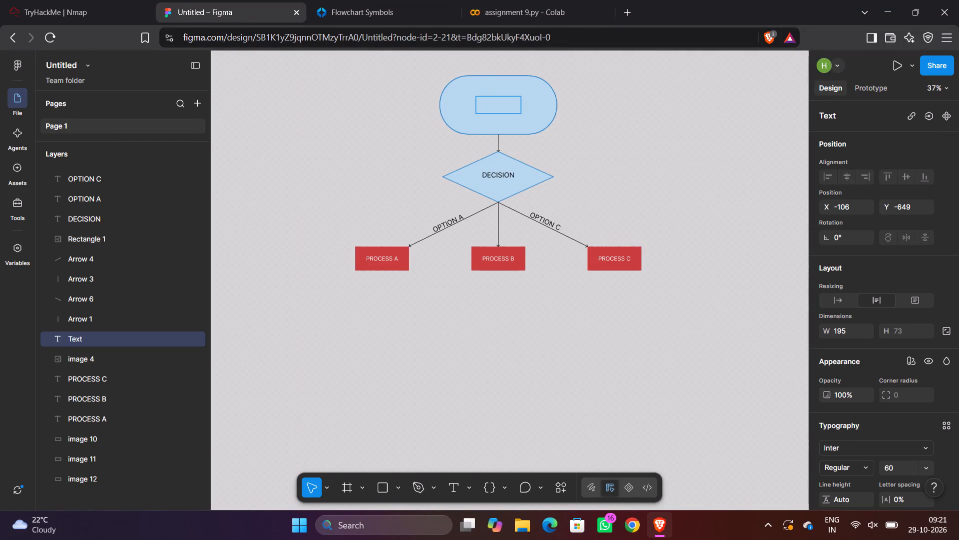
type("STAR")
key("BackSpace")
key("BackSpace")
key("BackSpace")
type("tart")
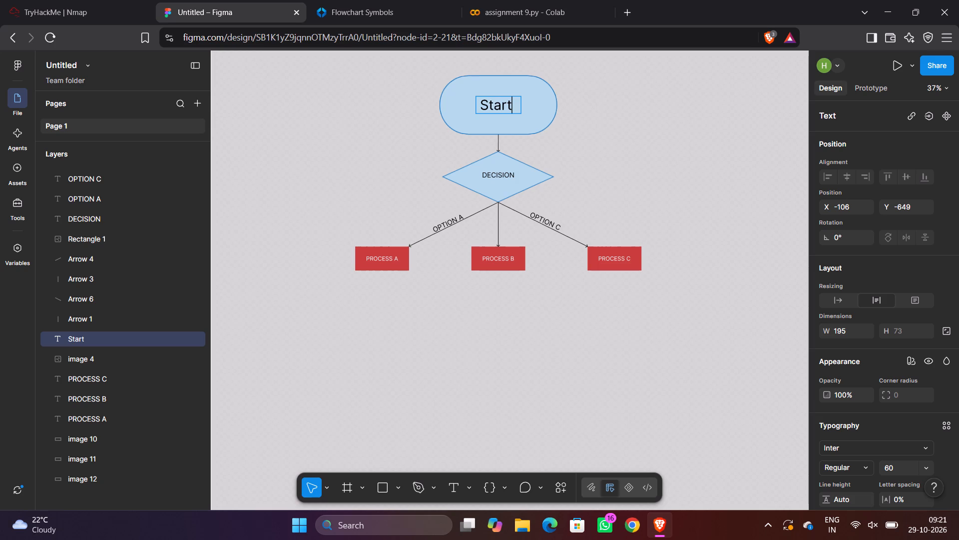
key("slash")
key("e")
type("nd")
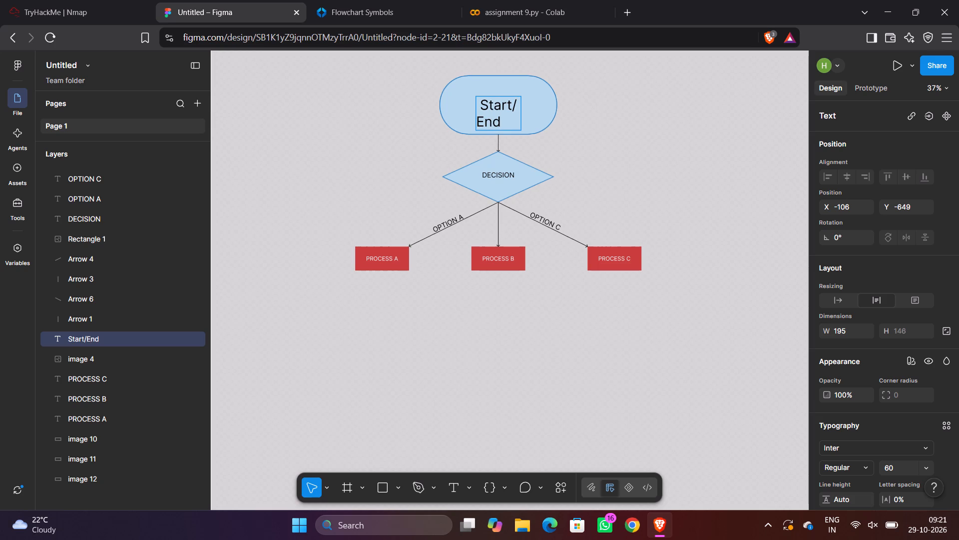
key("Return")
type("user")
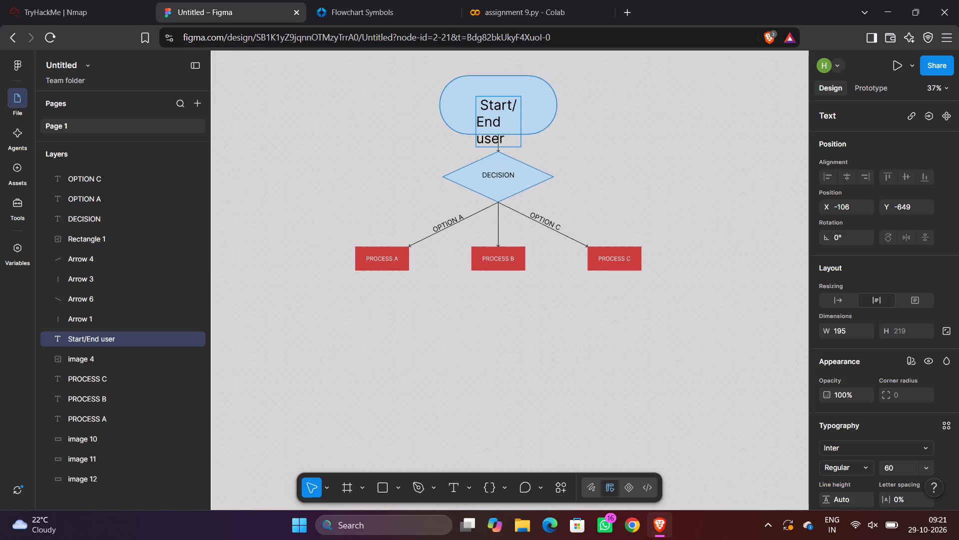
key("space")
type("flow")
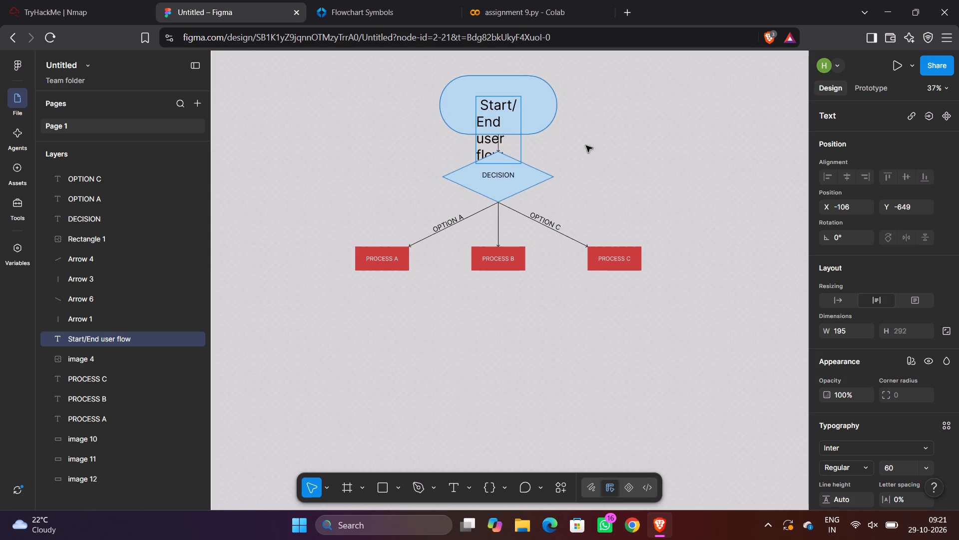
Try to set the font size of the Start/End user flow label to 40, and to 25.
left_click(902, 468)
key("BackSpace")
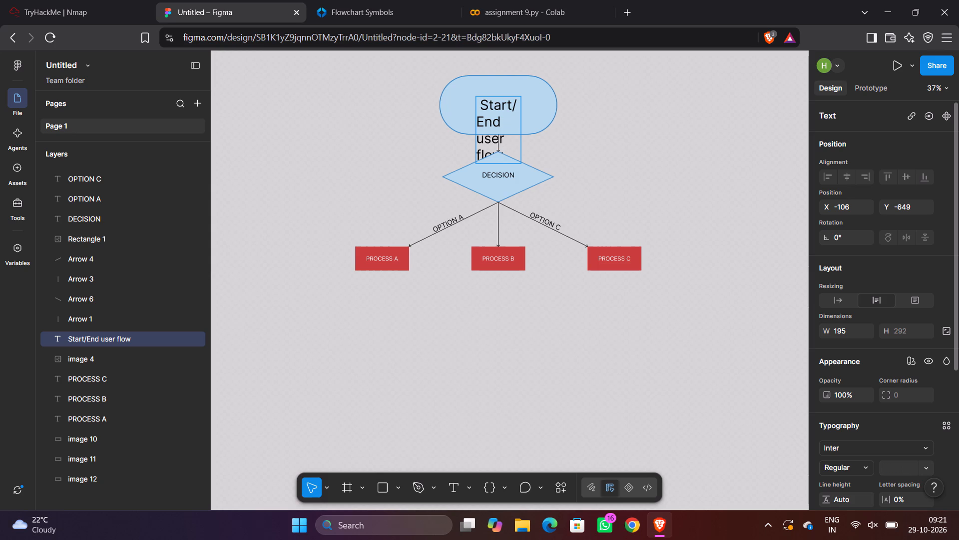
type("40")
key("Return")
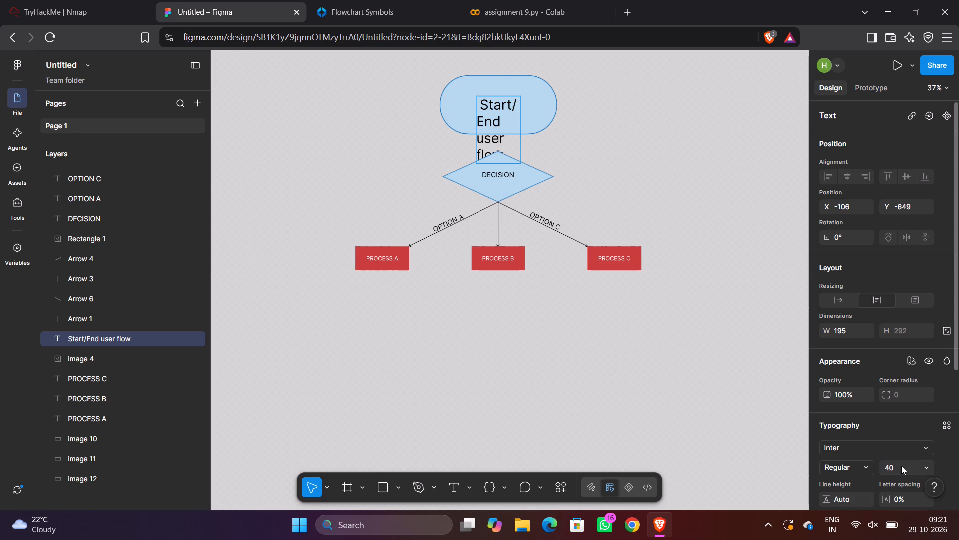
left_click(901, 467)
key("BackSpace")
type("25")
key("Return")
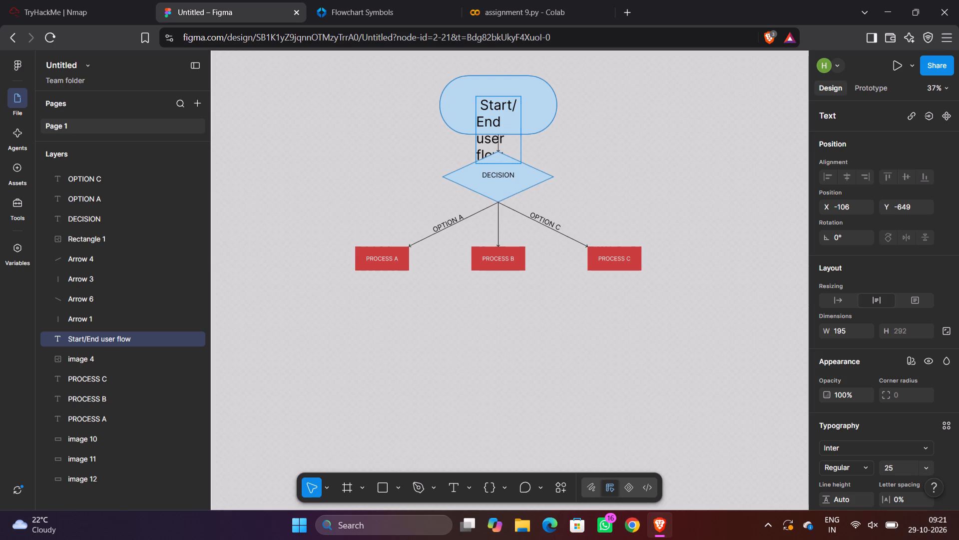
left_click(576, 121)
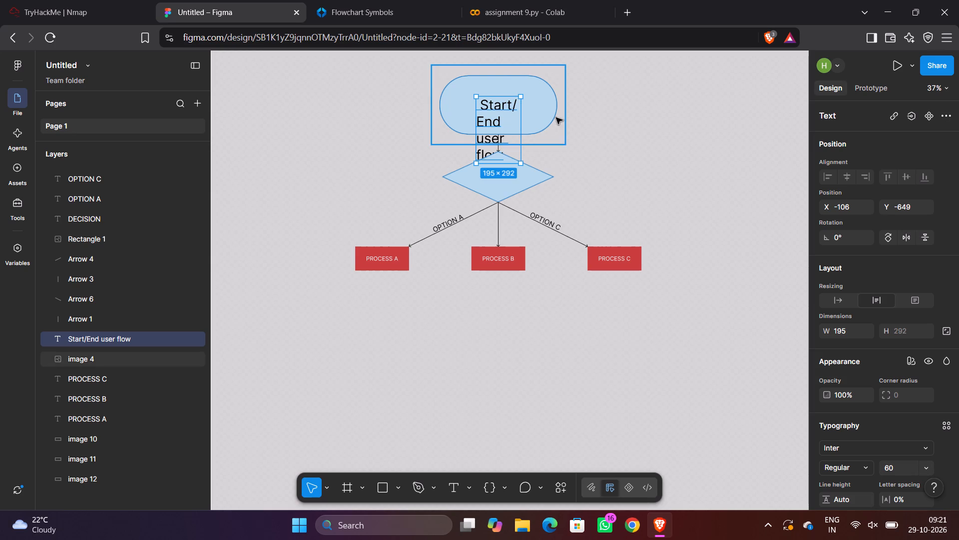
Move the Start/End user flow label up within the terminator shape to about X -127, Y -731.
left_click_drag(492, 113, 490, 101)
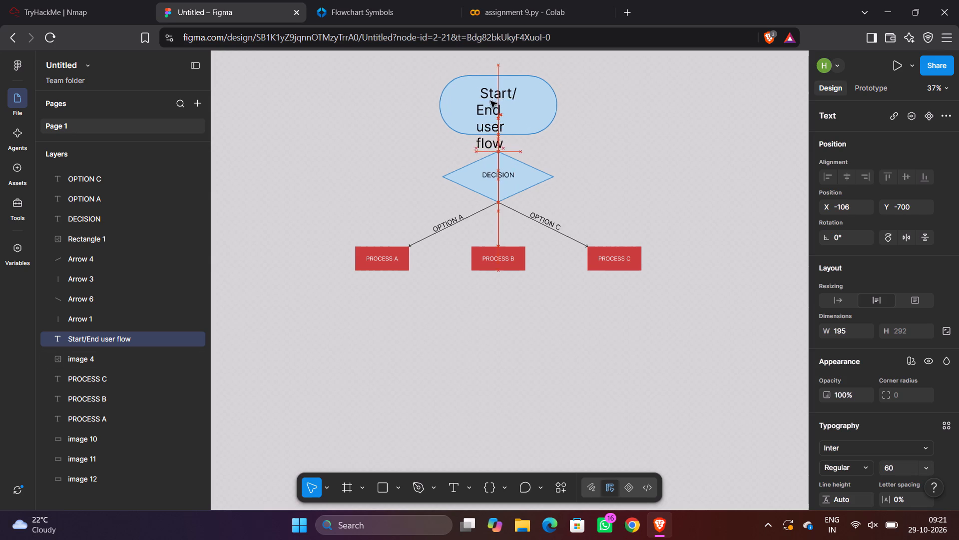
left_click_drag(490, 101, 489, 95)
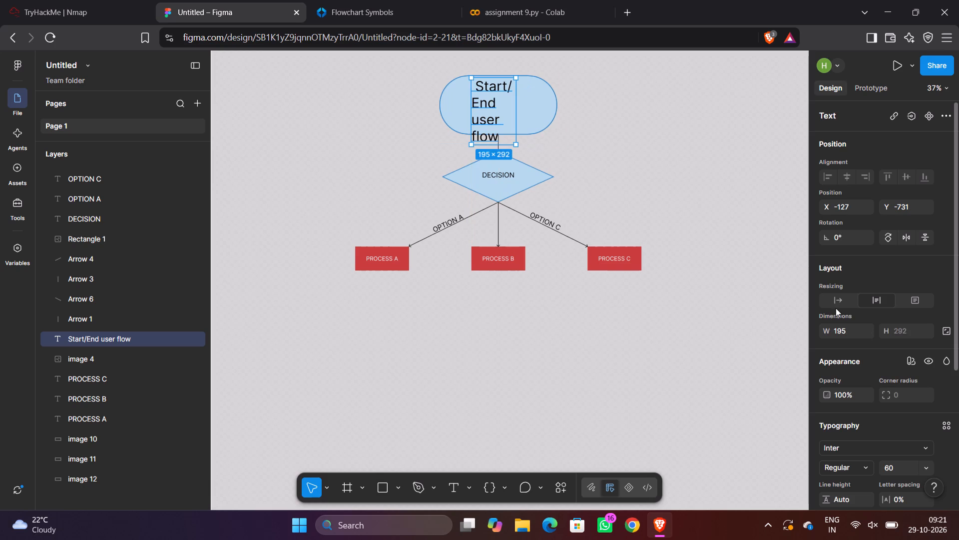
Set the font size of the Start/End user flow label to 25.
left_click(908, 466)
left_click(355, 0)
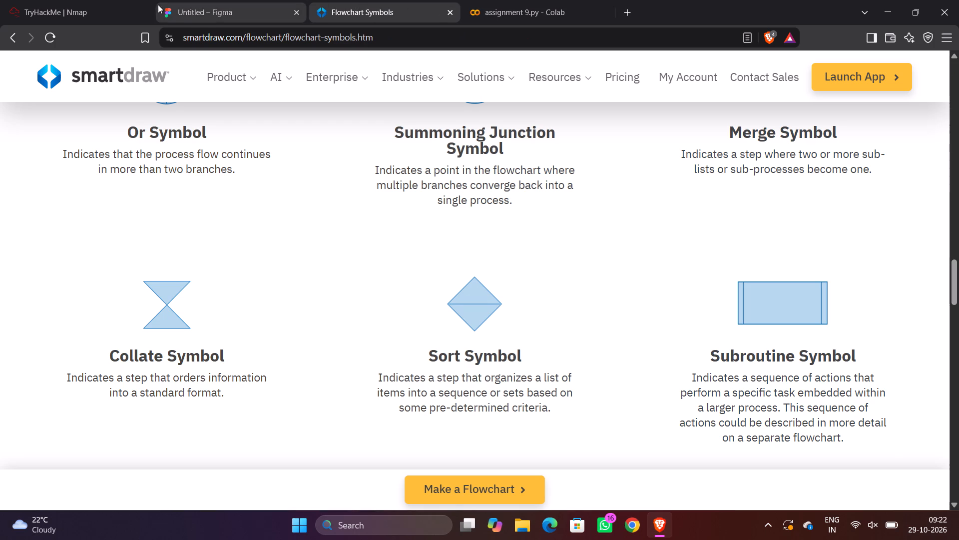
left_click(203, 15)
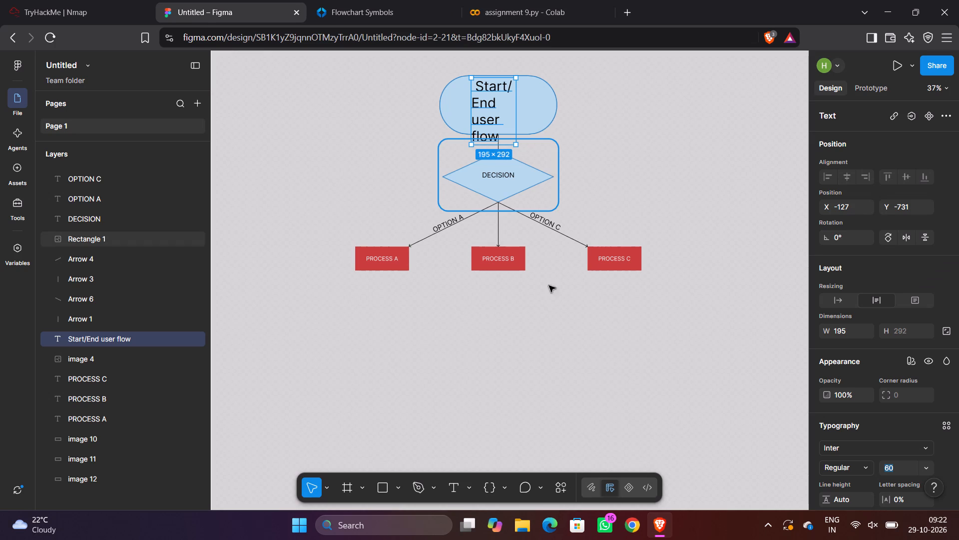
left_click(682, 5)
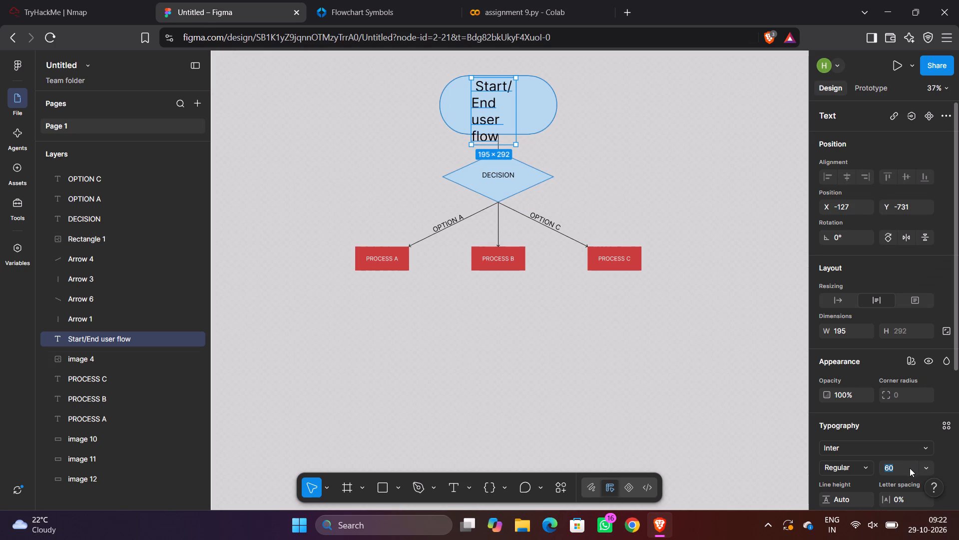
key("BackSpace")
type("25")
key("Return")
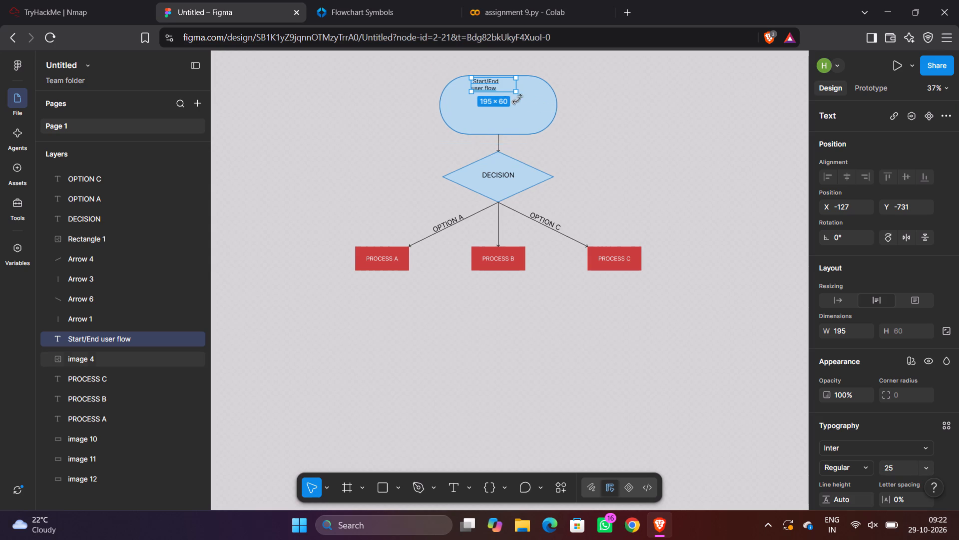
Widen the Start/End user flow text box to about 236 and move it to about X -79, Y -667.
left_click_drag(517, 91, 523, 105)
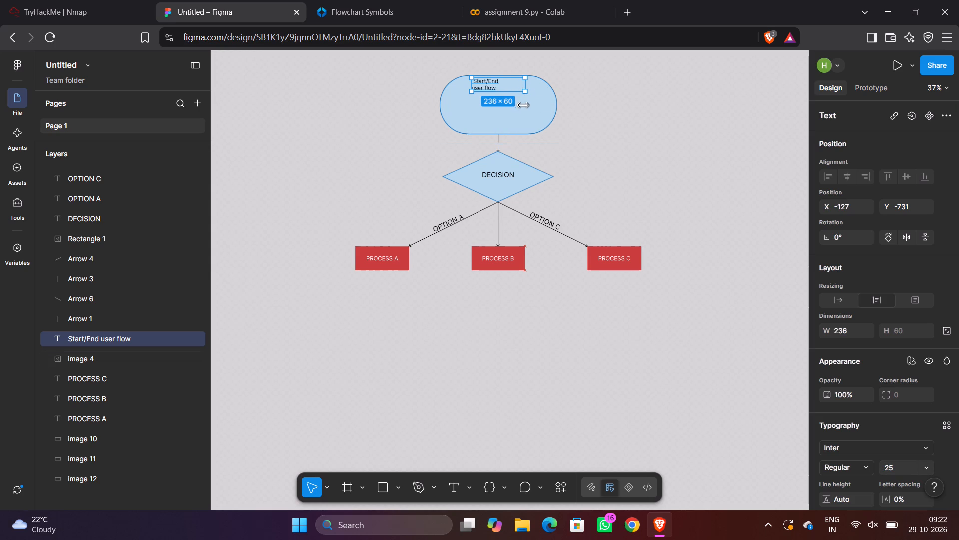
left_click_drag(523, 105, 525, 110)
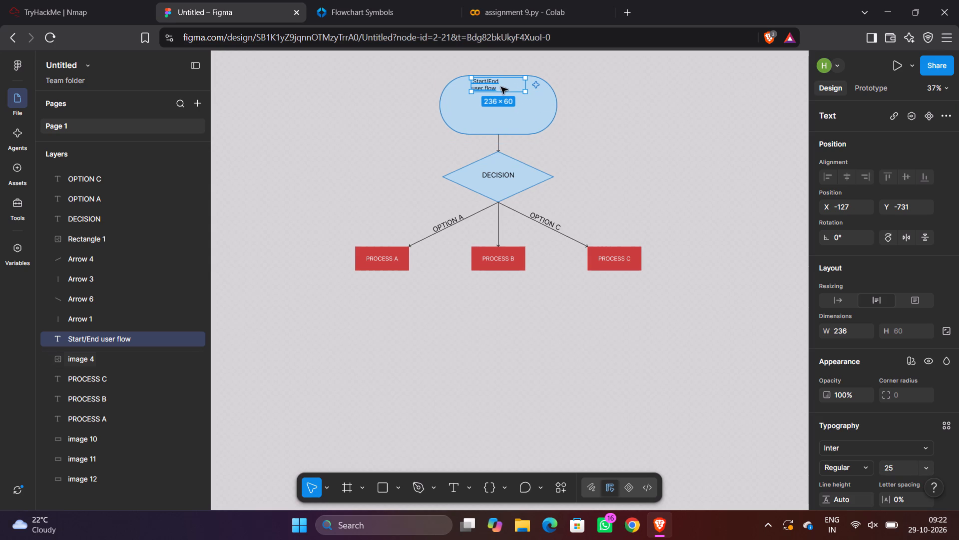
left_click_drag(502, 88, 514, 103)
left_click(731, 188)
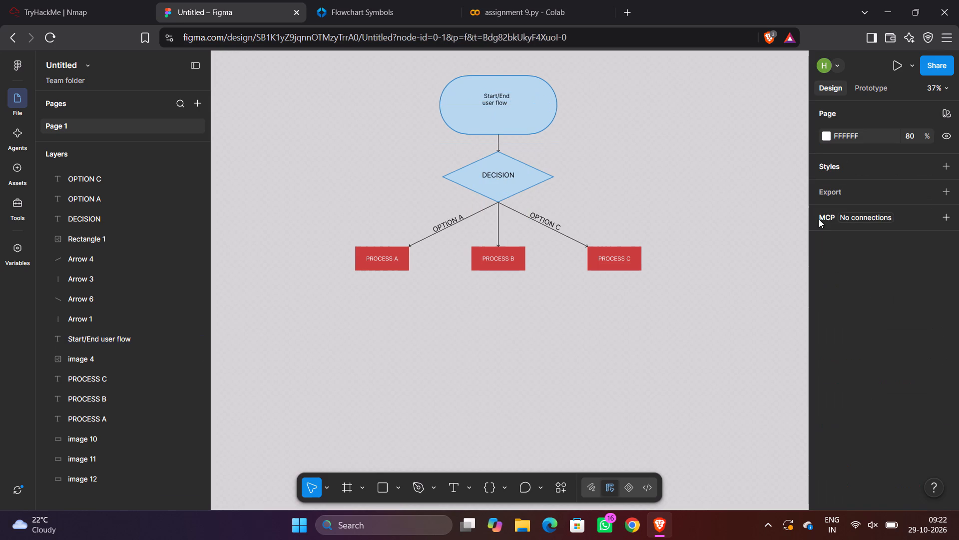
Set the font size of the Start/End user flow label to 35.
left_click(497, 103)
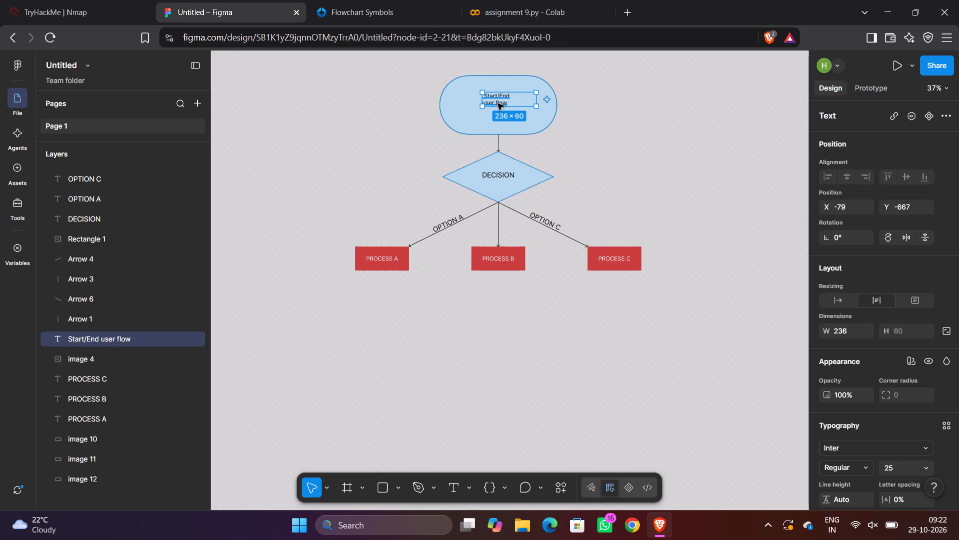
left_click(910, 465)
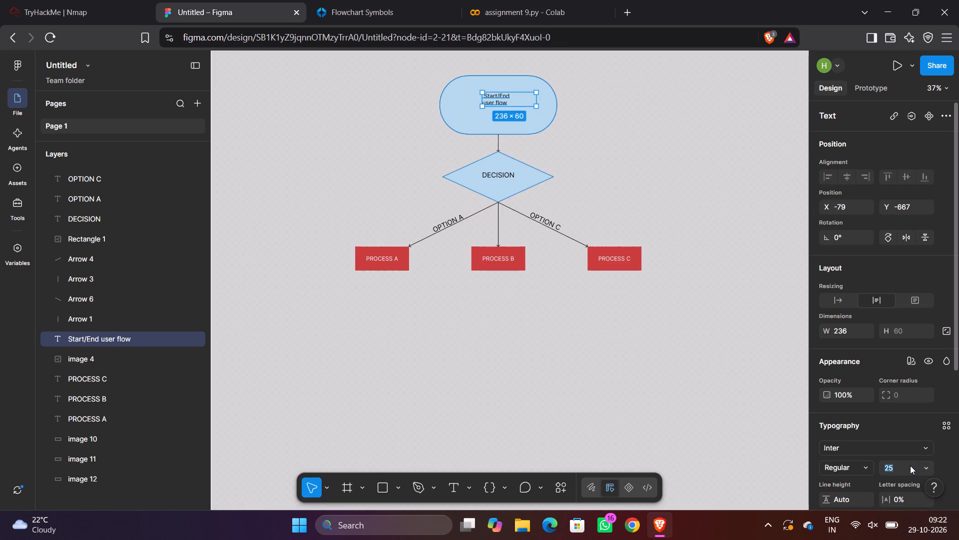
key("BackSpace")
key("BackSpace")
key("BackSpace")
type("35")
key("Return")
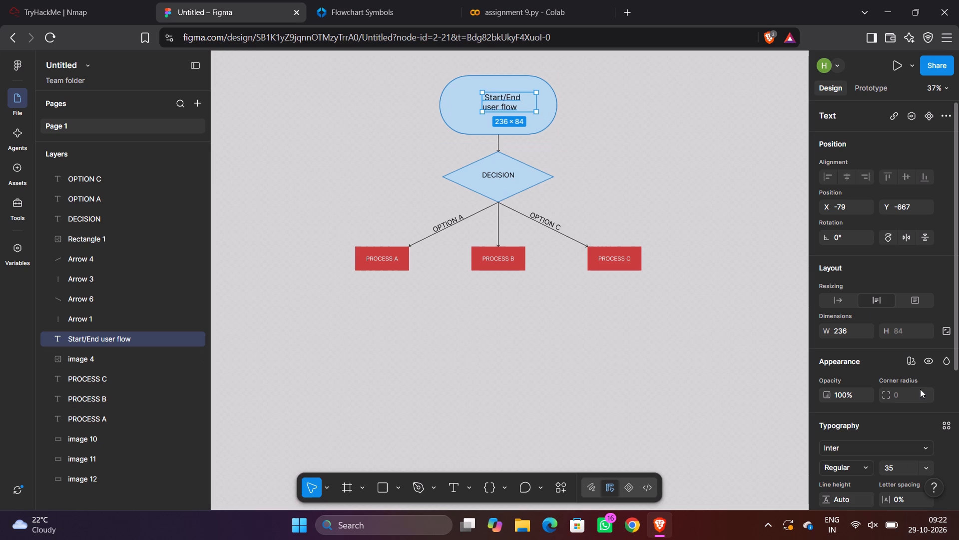
Set the font size of the Start/End user flow label to 40.
left_click(903, 466)
key("BackSpace")
key("BackSpace")
key("BackSpace")
type("40")
key("Return")
Resize the Start/End user flow text box to about 202 × 93, keeping the label on two lines.
left_click(506, 103)
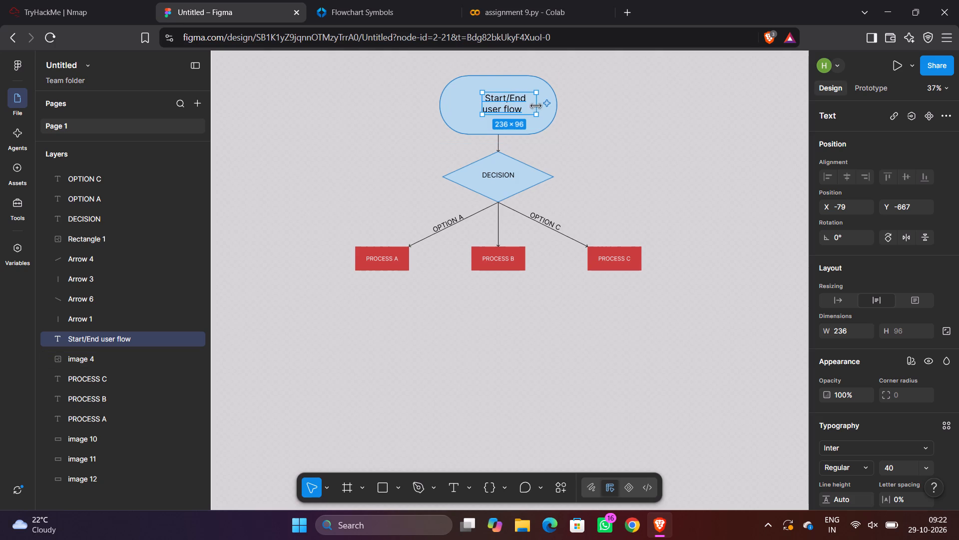
left_click_drag(538, 116, 528, 116)
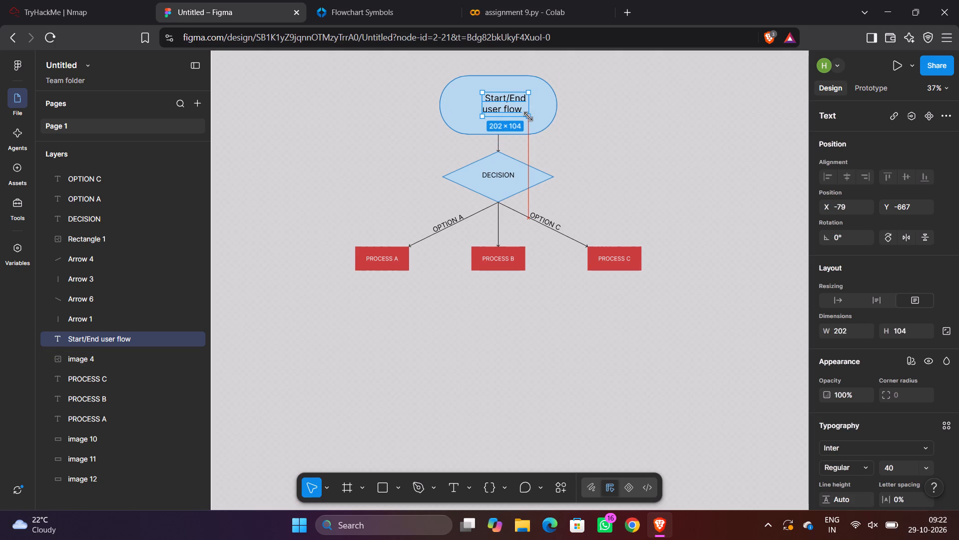
left_click_drag(528, 116, 525, 113)
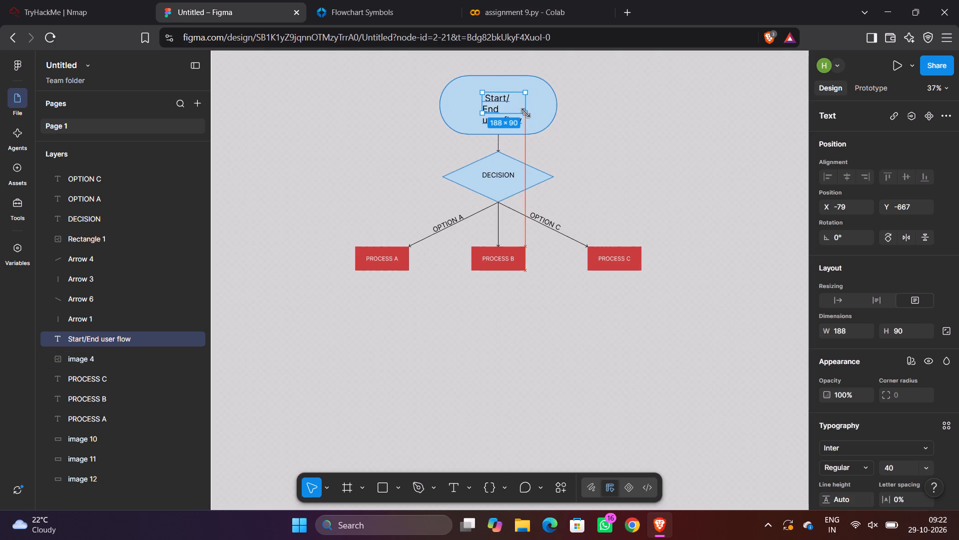
left_click_drag(525, 113, 528, 114)
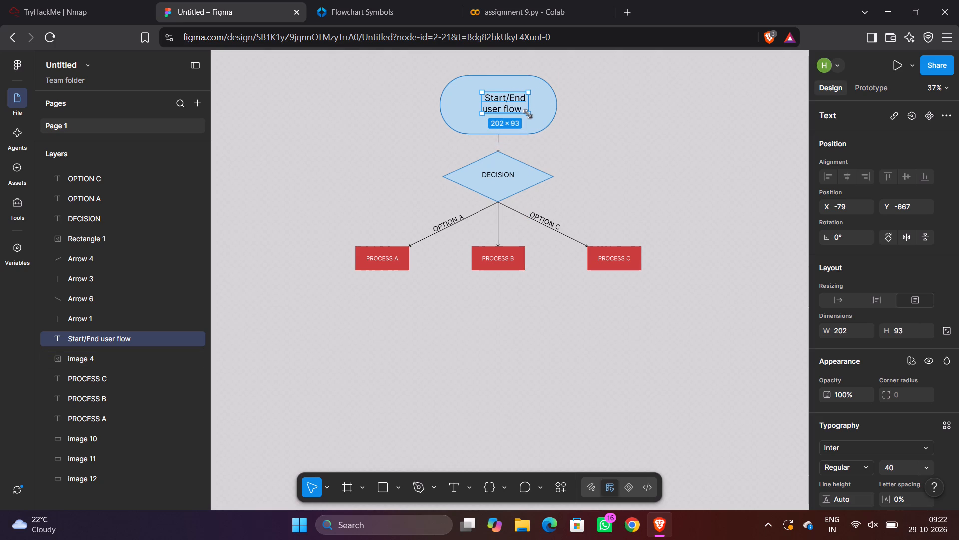
Move the Start/End user flow text box to about X -109, Y -678 inside the terminator shape.
left_click_drag(503, 105, 492, 105)
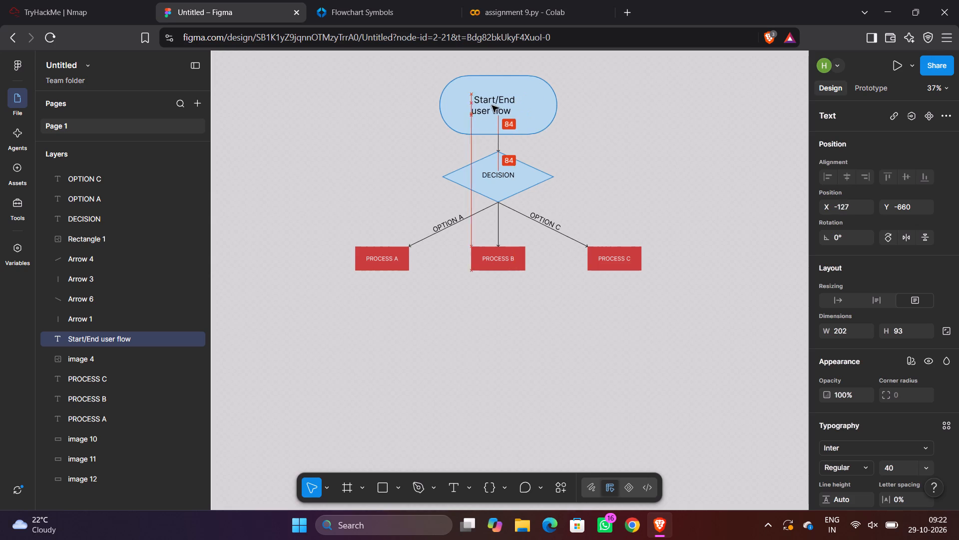
left_click_drag(492, 105, 494, 105)
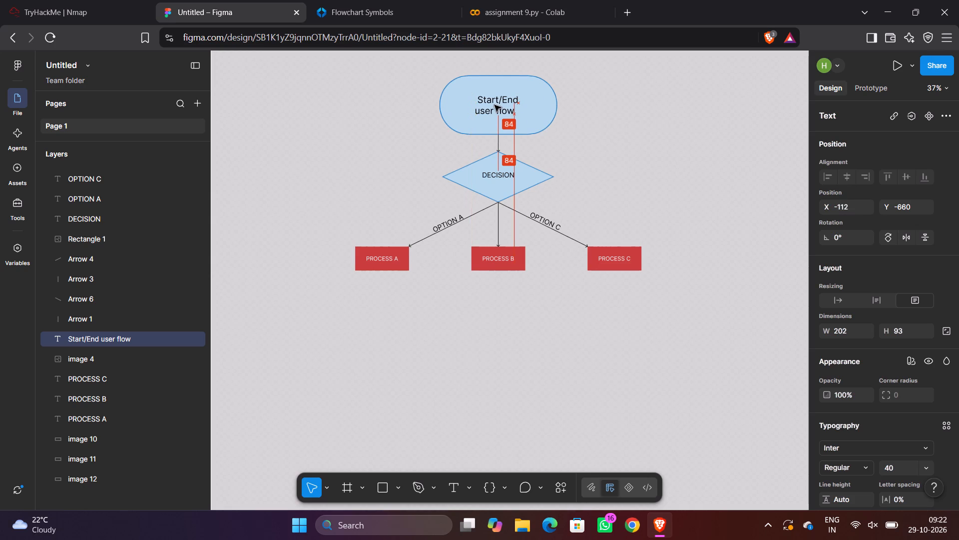
left_click_drag(494, 105, 497, 105)
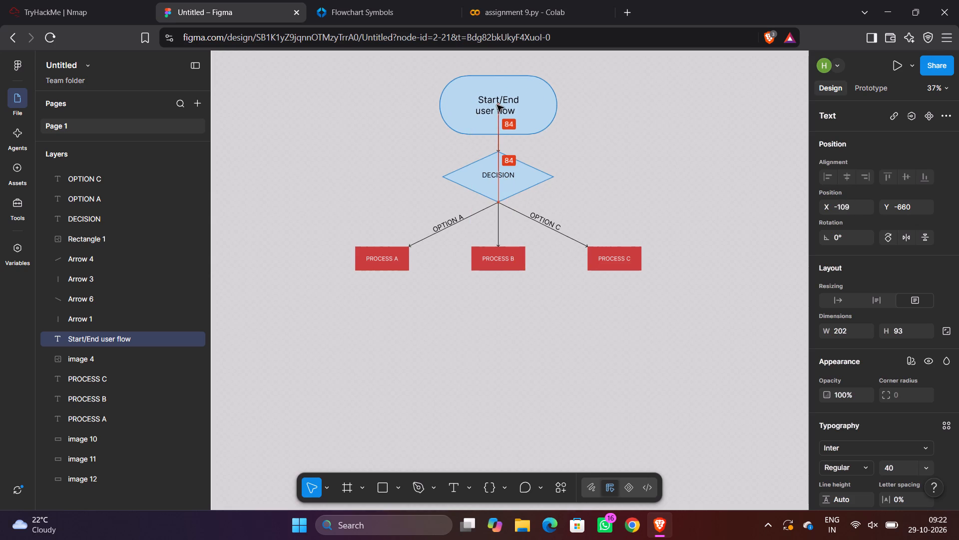
left_click_drag(497, 105, 497, 101)
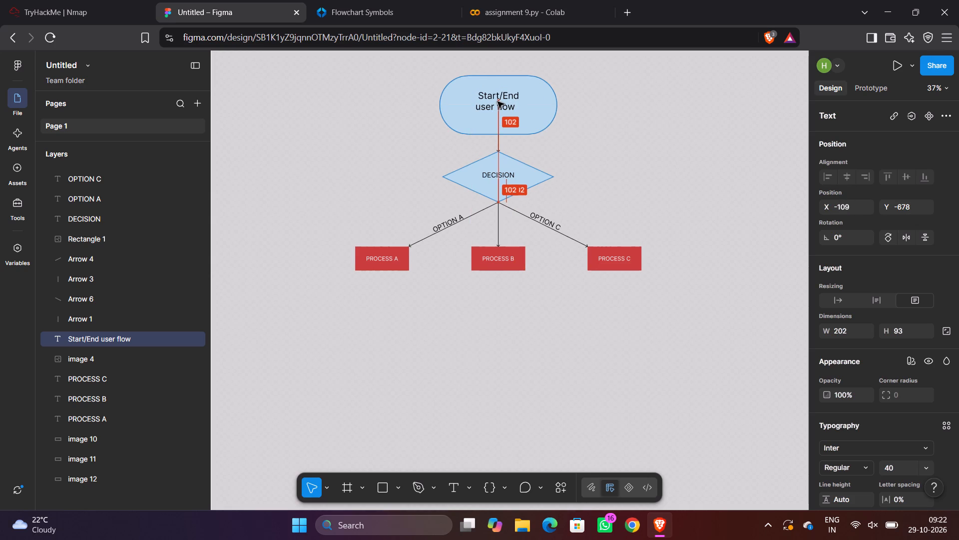
left_click_drag(497, 101, 497, 100)
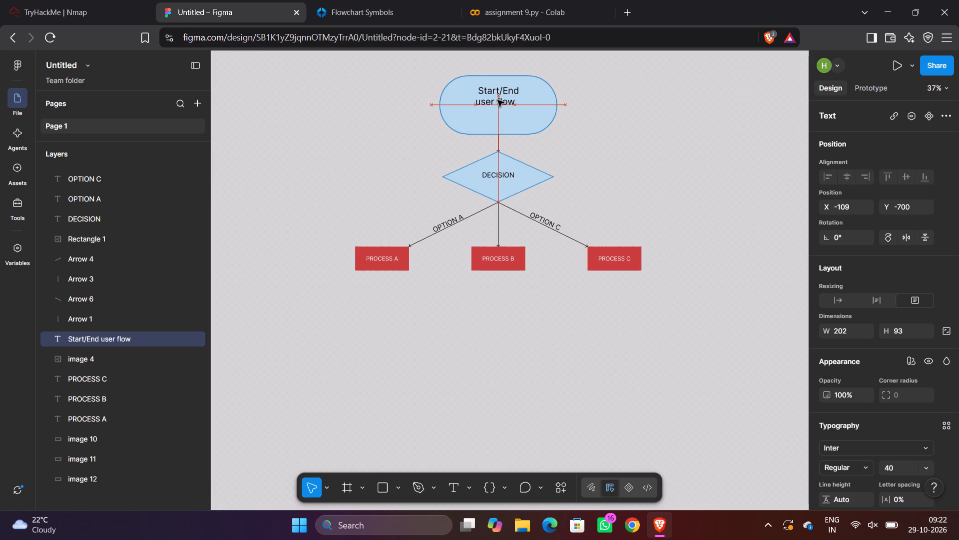
left_click_drag(497, 100, 497, 102)
left_click(597, 118)
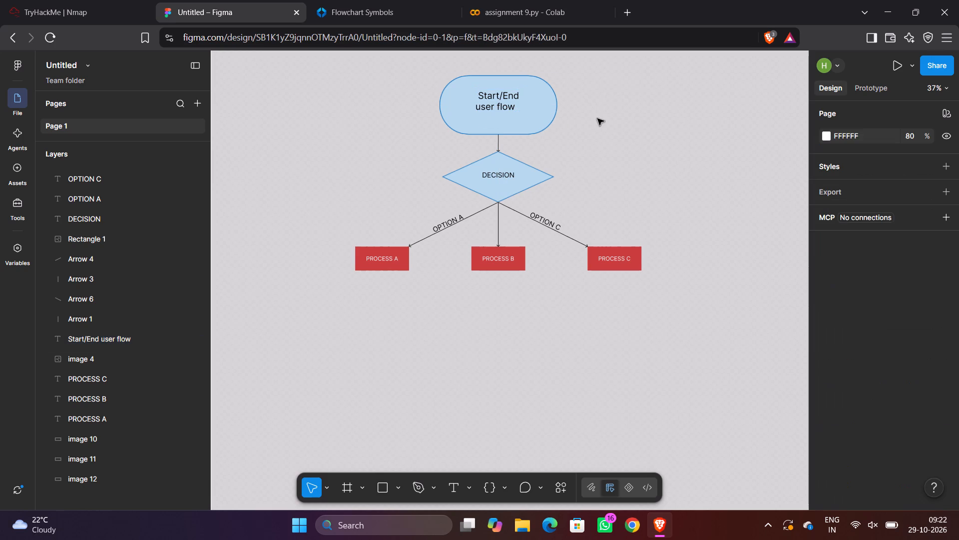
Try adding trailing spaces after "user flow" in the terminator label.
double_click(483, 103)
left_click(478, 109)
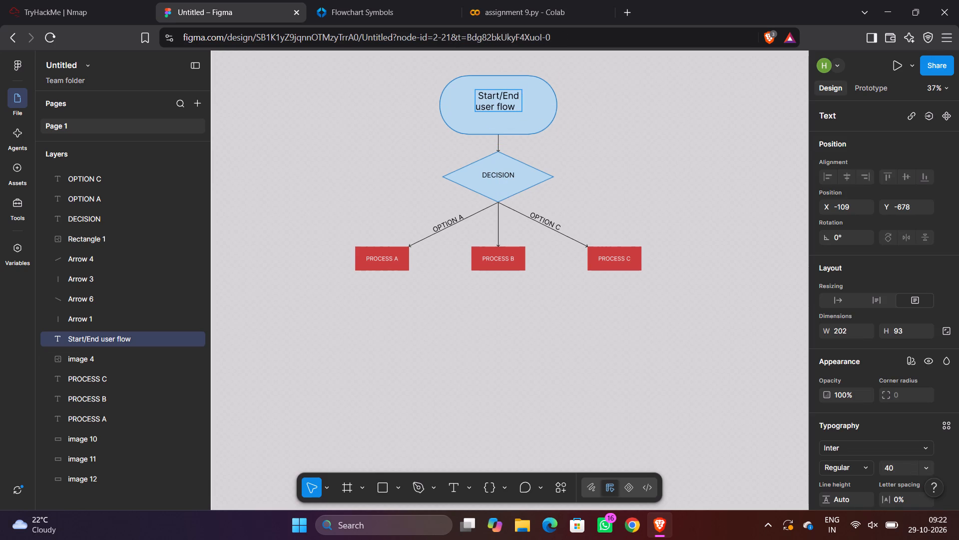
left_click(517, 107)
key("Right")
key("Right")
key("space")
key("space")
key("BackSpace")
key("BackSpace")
Indent the second line of the terminator label with one extra space before "user flow".
key("Left")
key("Left")
key("Left")
key("Left")
key("Left")
key("Left")
key("Left")
key("Left")
key("Left")
key("space")
key("space")
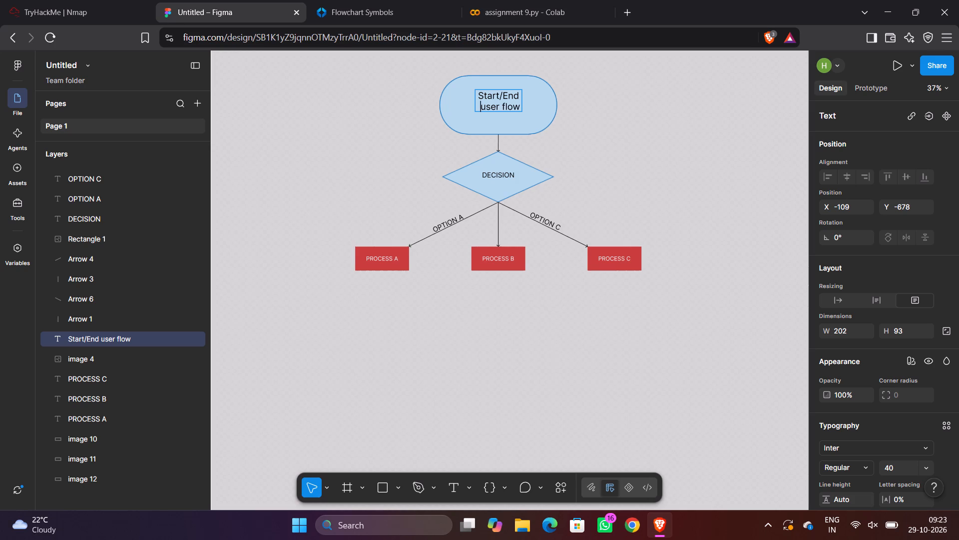
key("BackSpace")
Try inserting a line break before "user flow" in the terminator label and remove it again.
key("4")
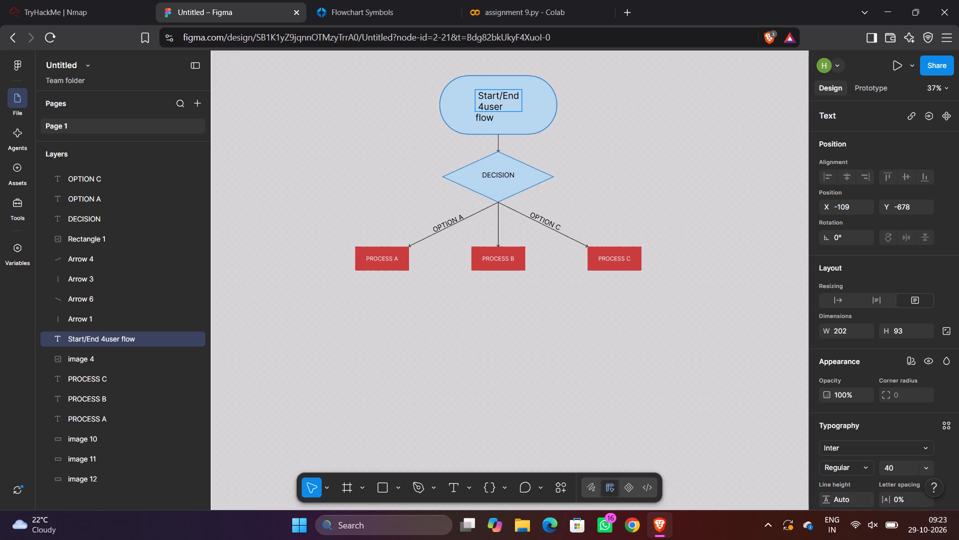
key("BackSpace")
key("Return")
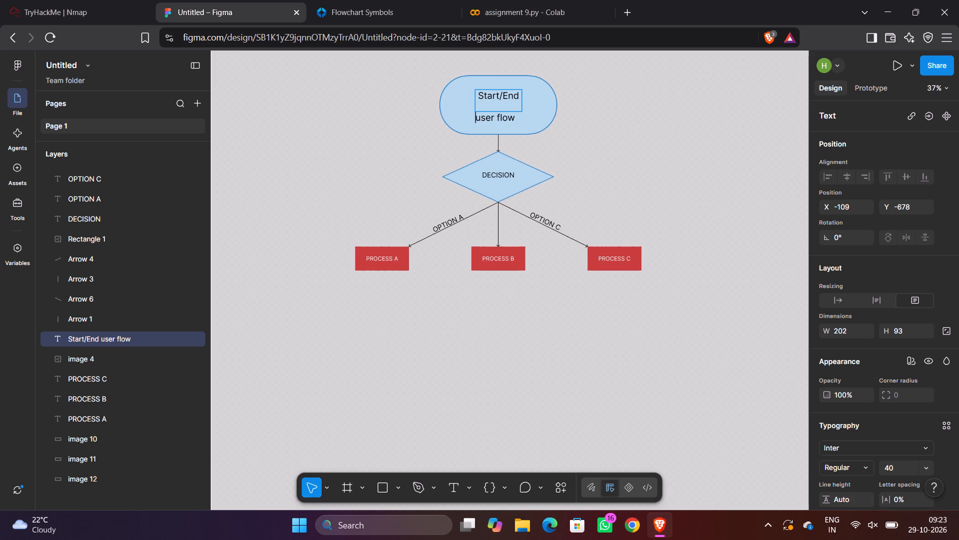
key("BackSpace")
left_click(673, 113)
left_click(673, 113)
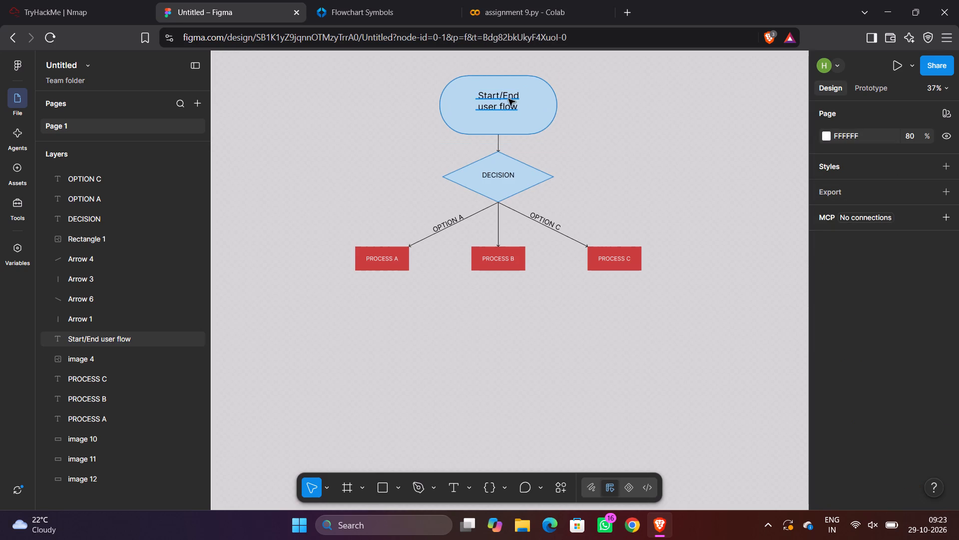
Move the Start/End user flow text box down to about Y -659, centred in the terminator shape.
left_click_drag(508, 99, 508, 104)
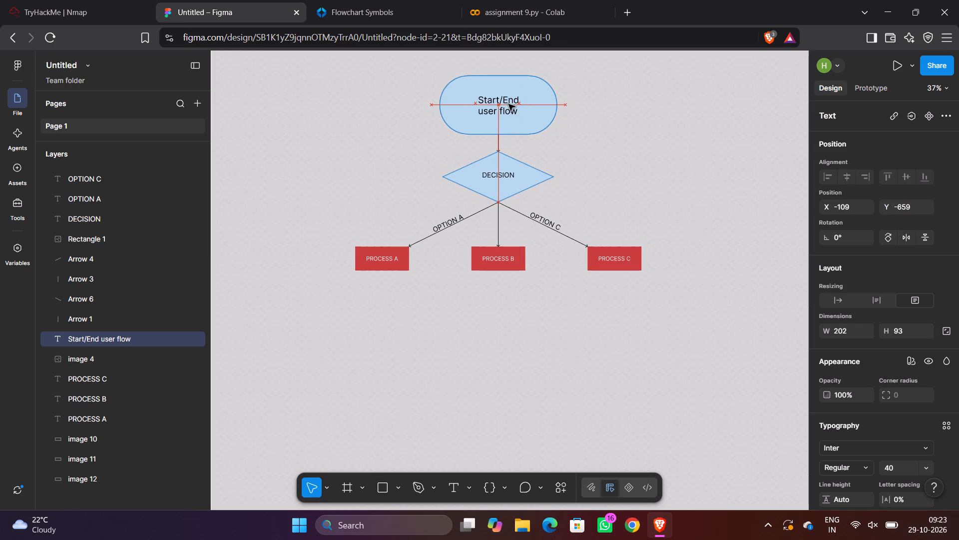
left_click_drag(508, 104, 509, 104)
left_click_drag(509, 104, 509, 104)
left_click(592, 95)
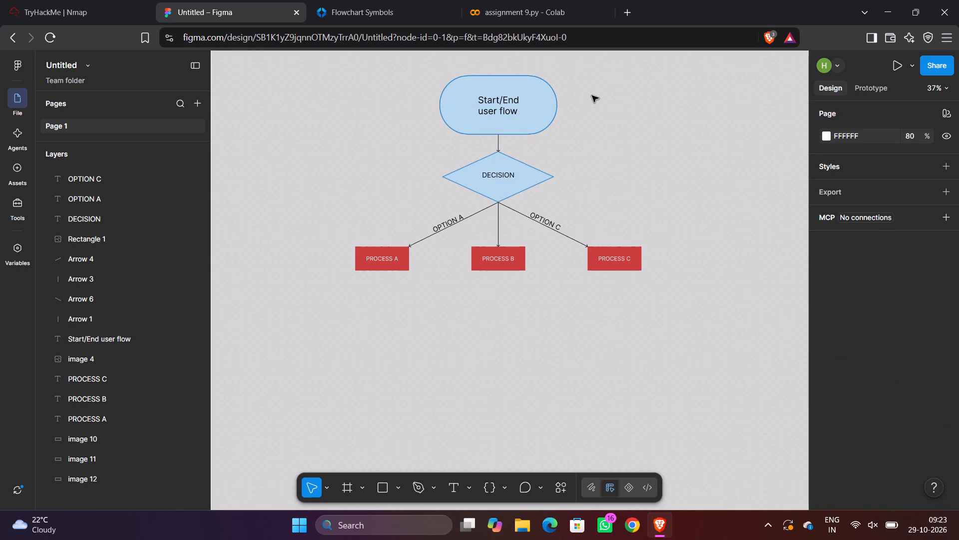
Change the Start/End user flow label's fill to a custom near-white colour, FFFEFE.
left_click(507, 107)
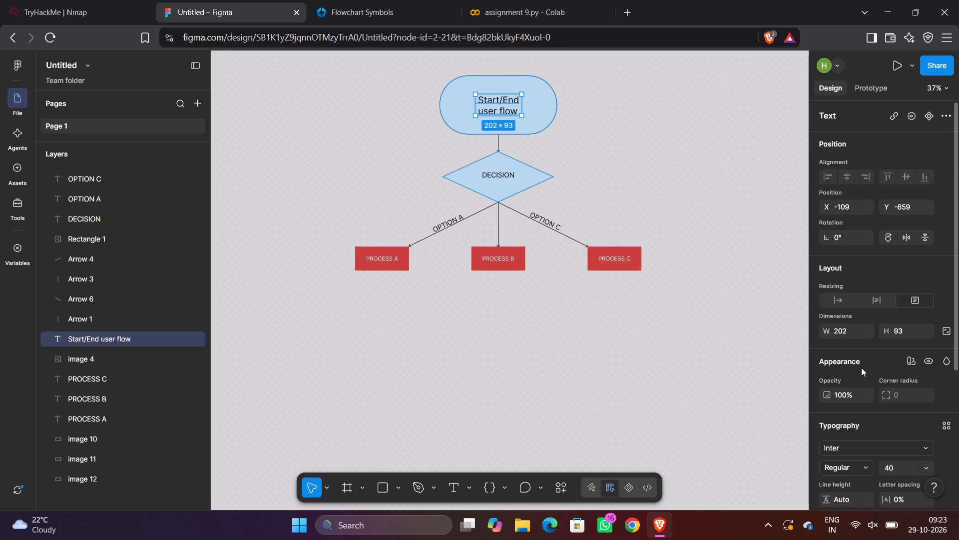
scroll(861, 367, "down", 3)
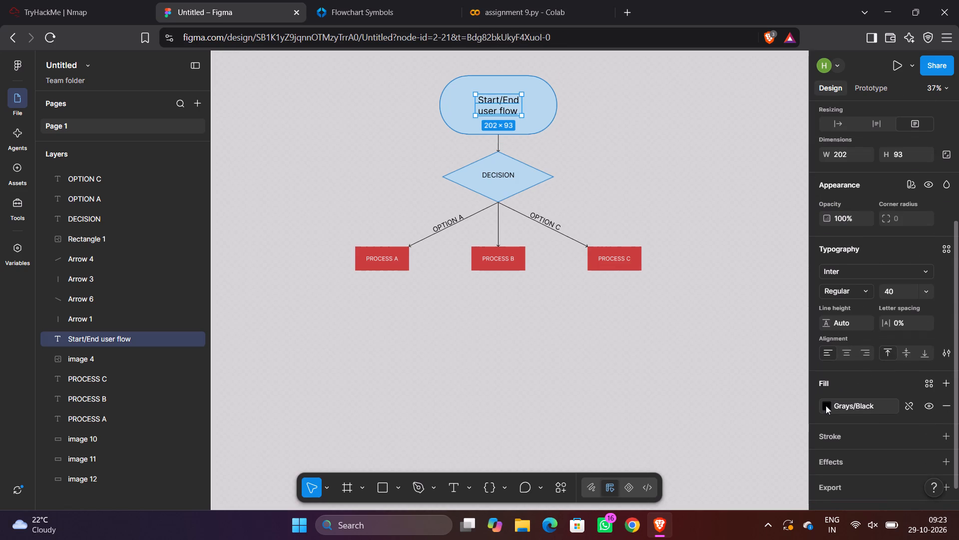
left_click(825, 406)
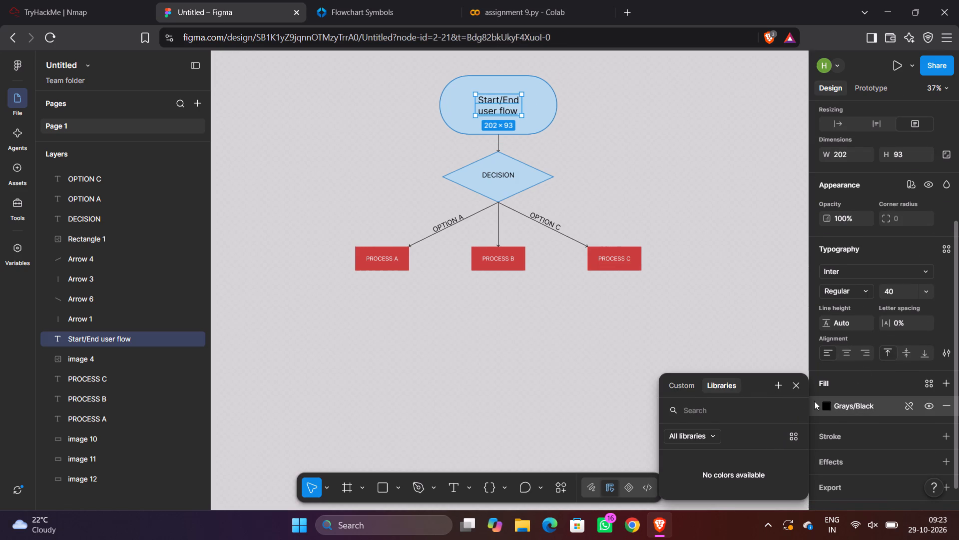
double_click(824, 403)
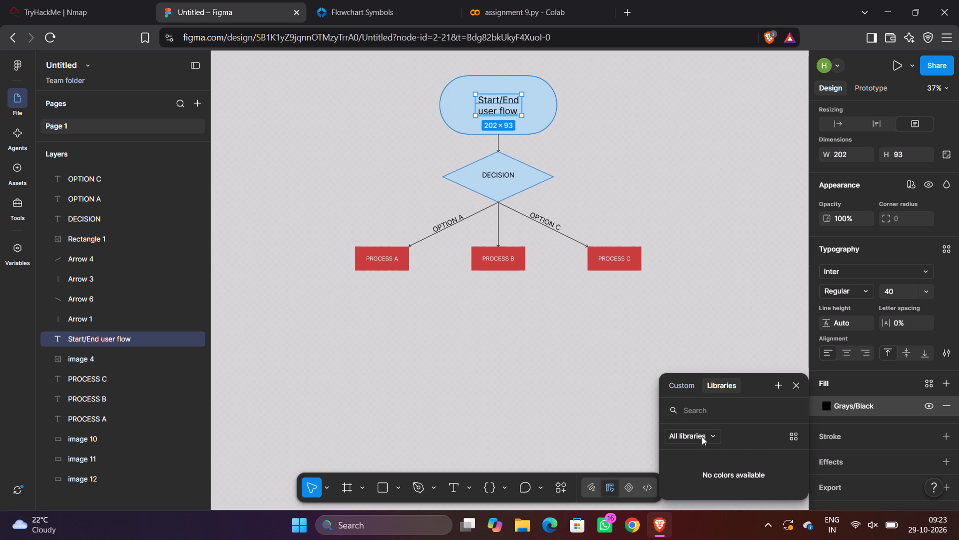
left_click(694, 384)
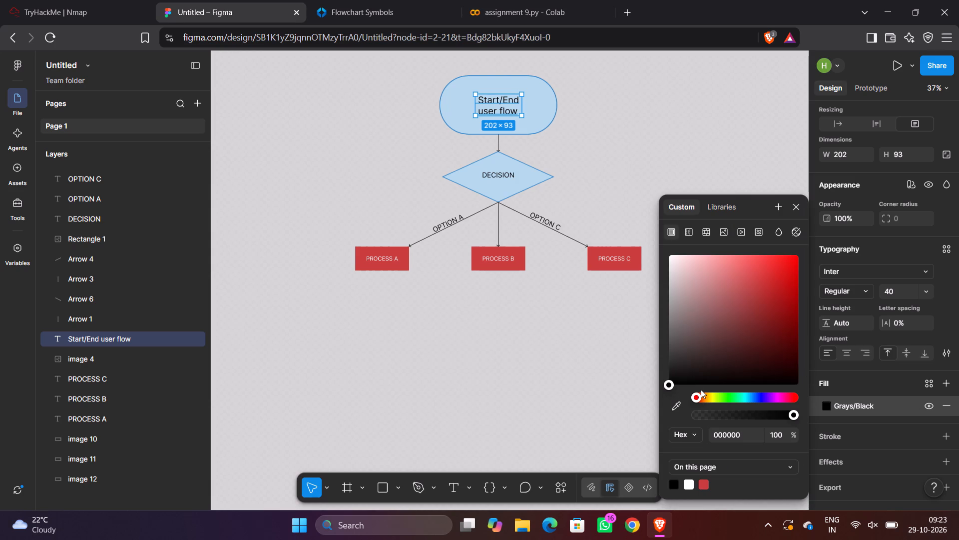
left_click_drag(667, 381, 679, 247)
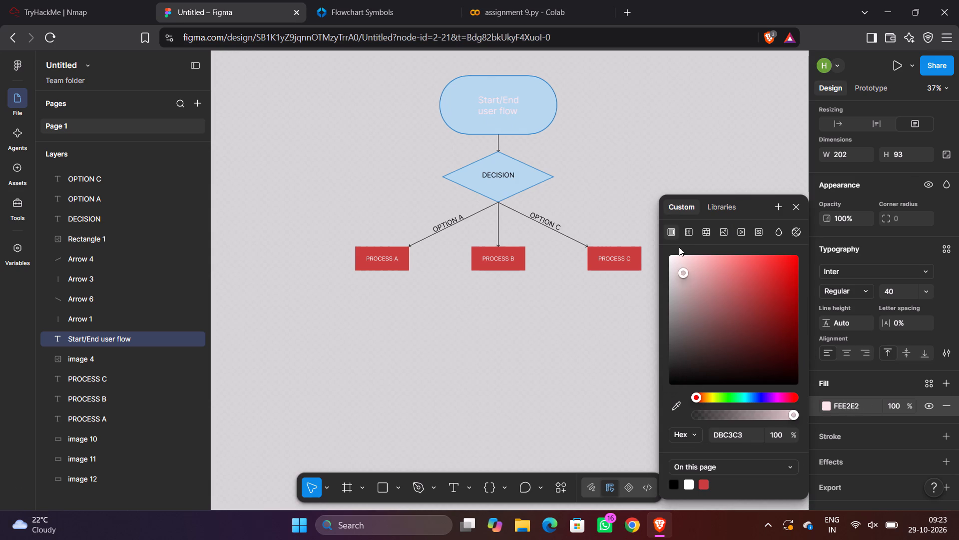
left_click_drag(679, 247, 669, 244)
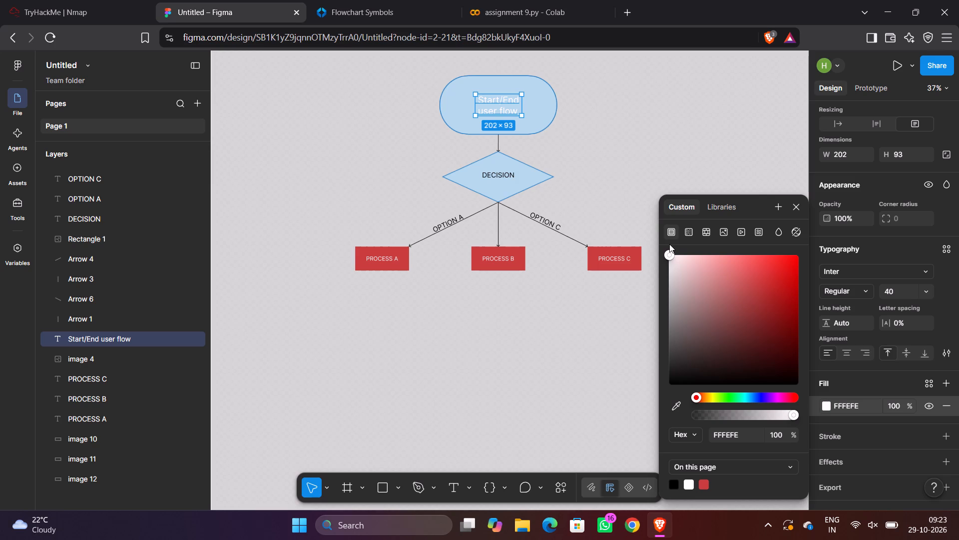
left_click(793, 205)
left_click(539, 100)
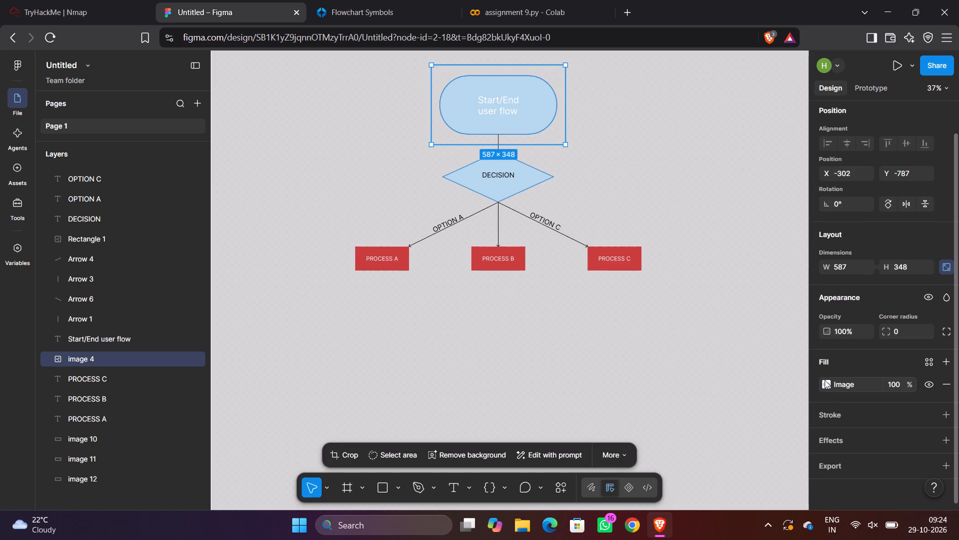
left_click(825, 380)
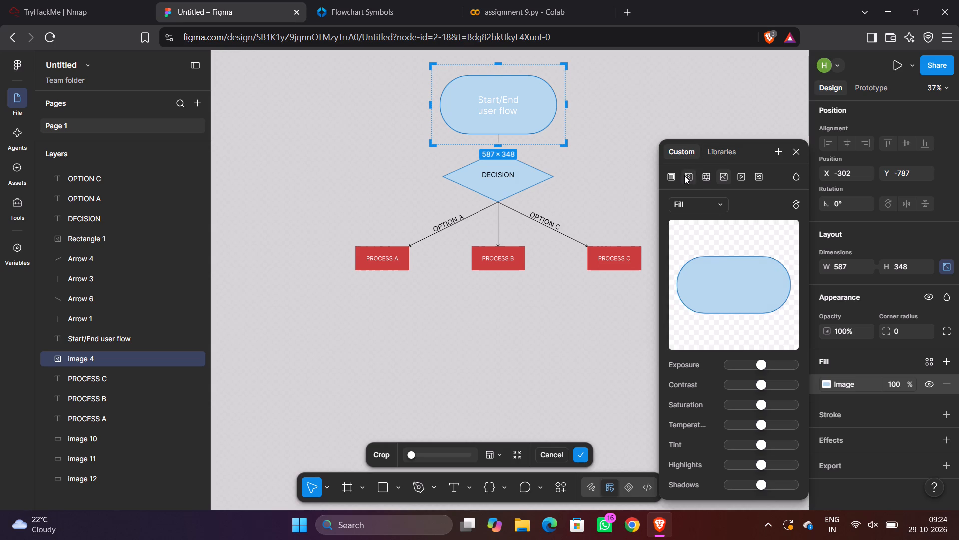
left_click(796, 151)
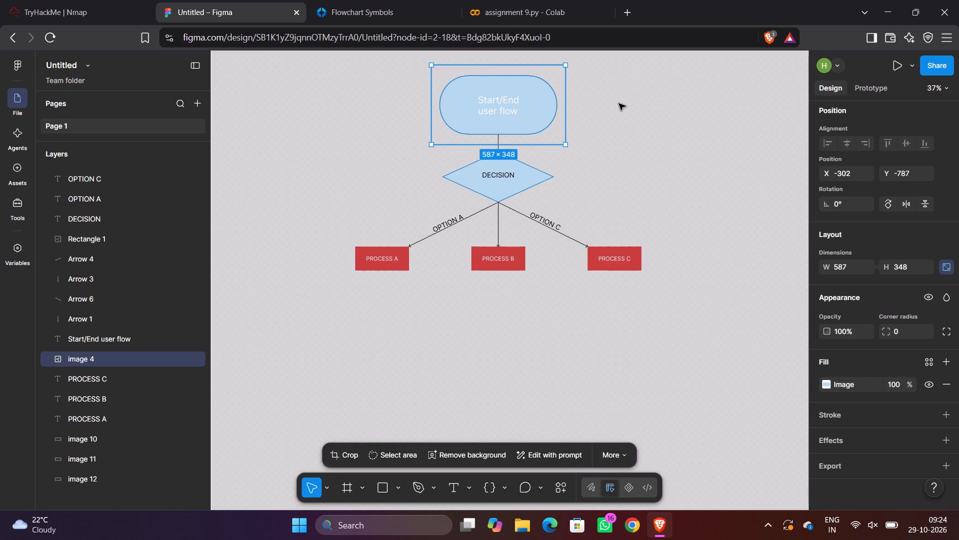
Draw a rectangle of about 518 × 287 at about X -1135, Y -733, beside the Start/End terminator.
left_click(381, 489)
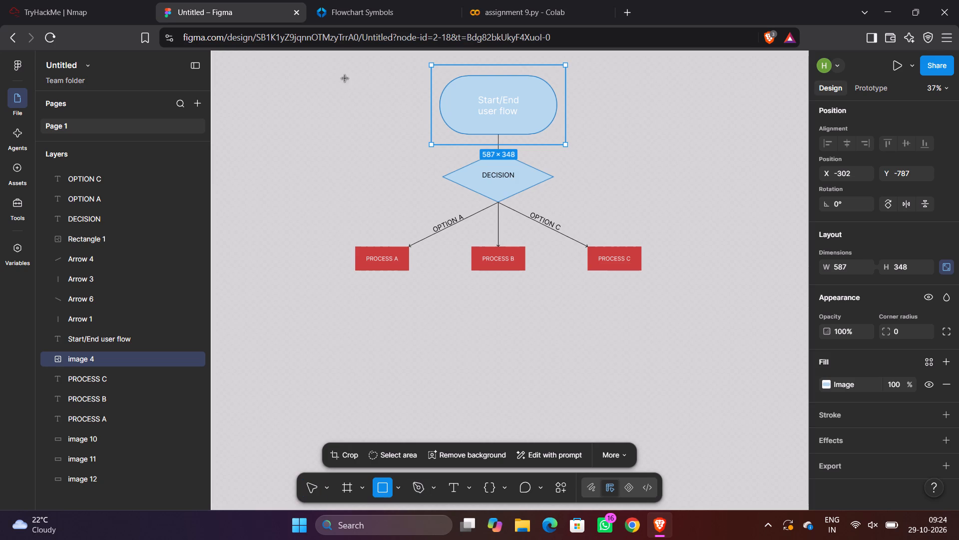
left_click_drag(241, 77, 315, 125)
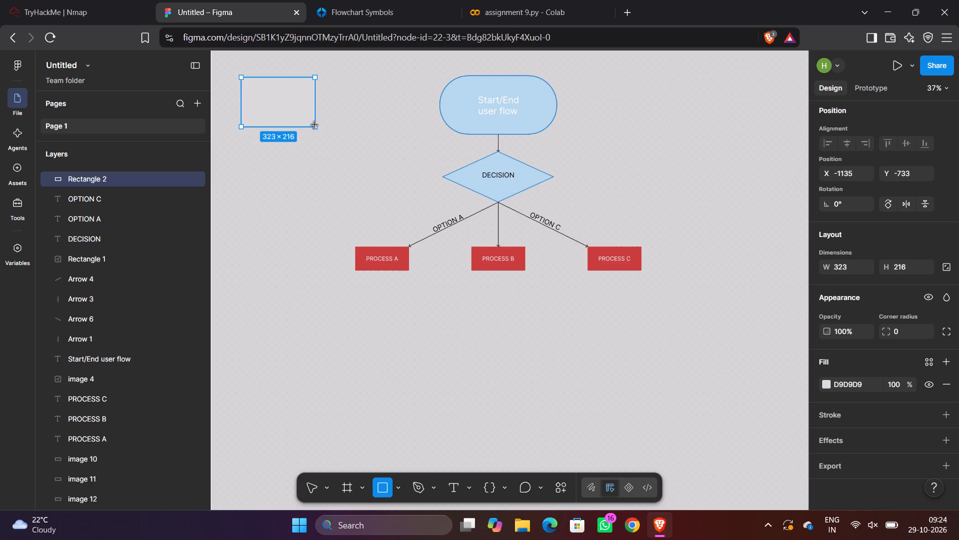
left_click_drag(315, 125, 360, 144)
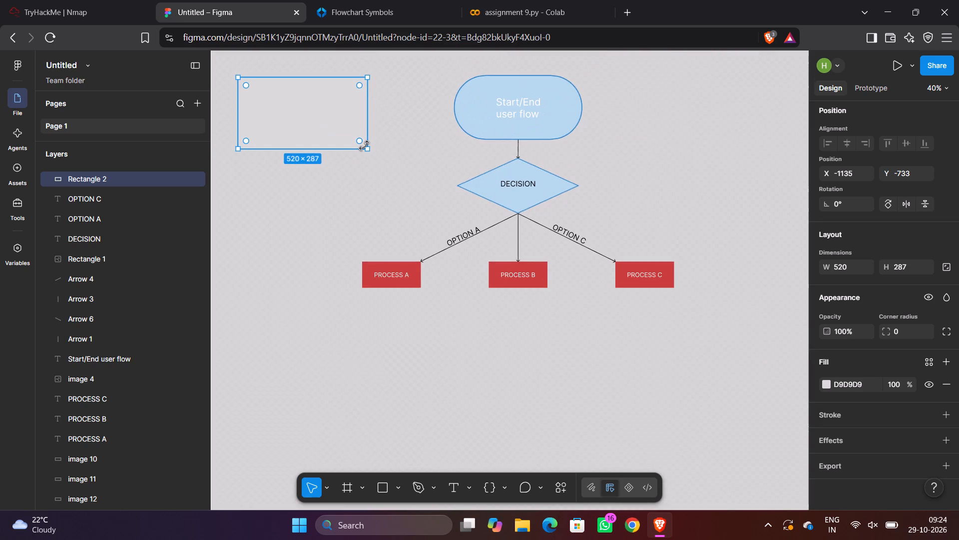
left_click(364, 145)
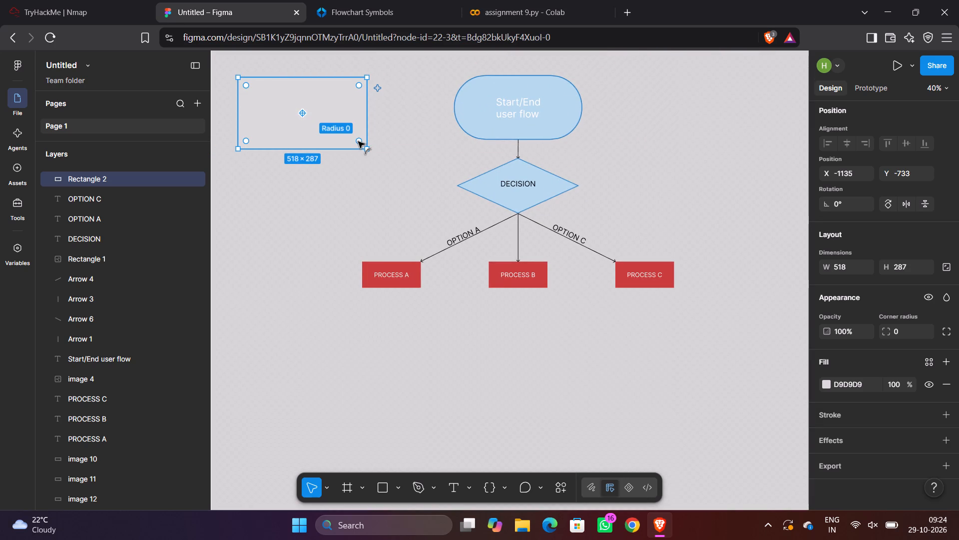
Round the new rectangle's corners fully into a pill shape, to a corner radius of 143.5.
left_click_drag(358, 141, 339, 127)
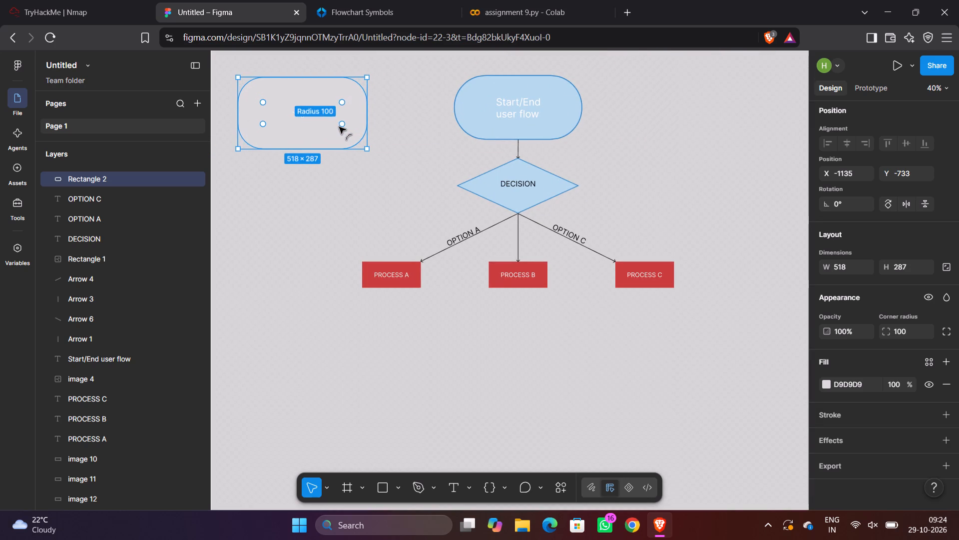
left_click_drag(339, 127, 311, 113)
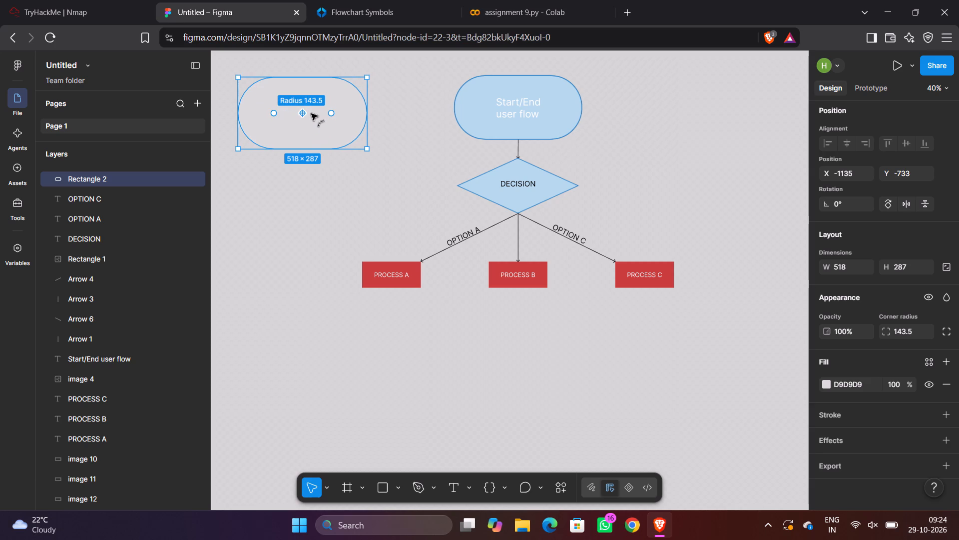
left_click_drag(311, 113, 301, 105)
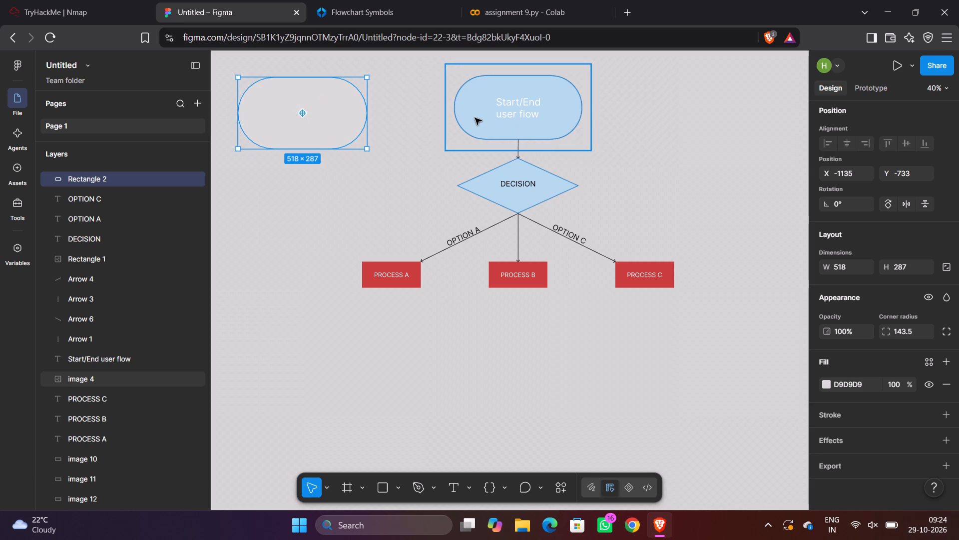
Change the pill-shaped rectangle's fill to black, 000000.
left_click(475, 118)
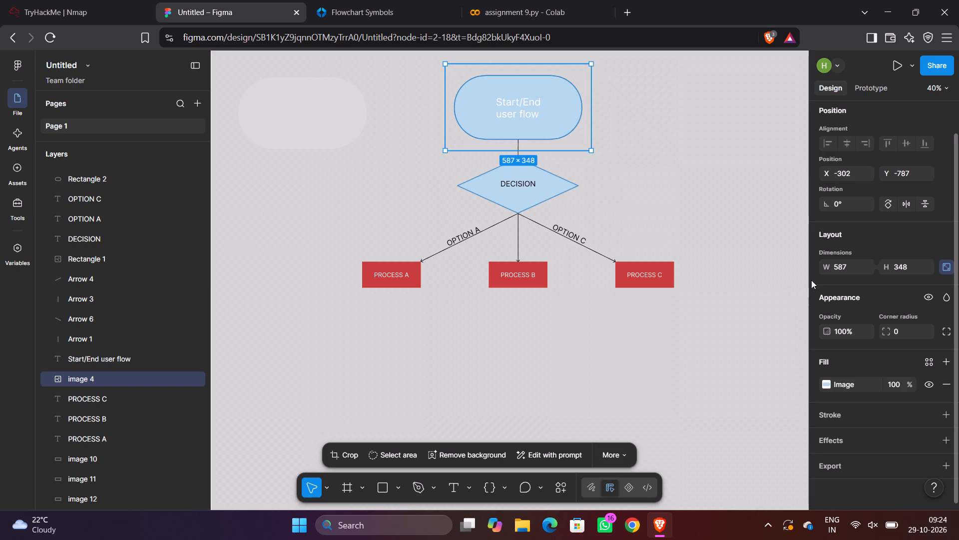
left_click(363, 177)
left_click(309, 117)
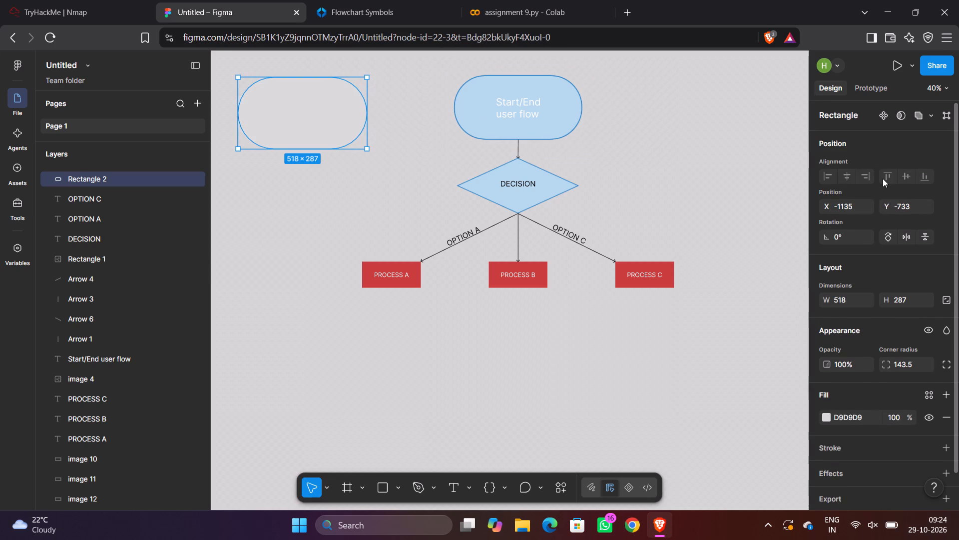
left_click(827, 412)
left_click(825, 415)
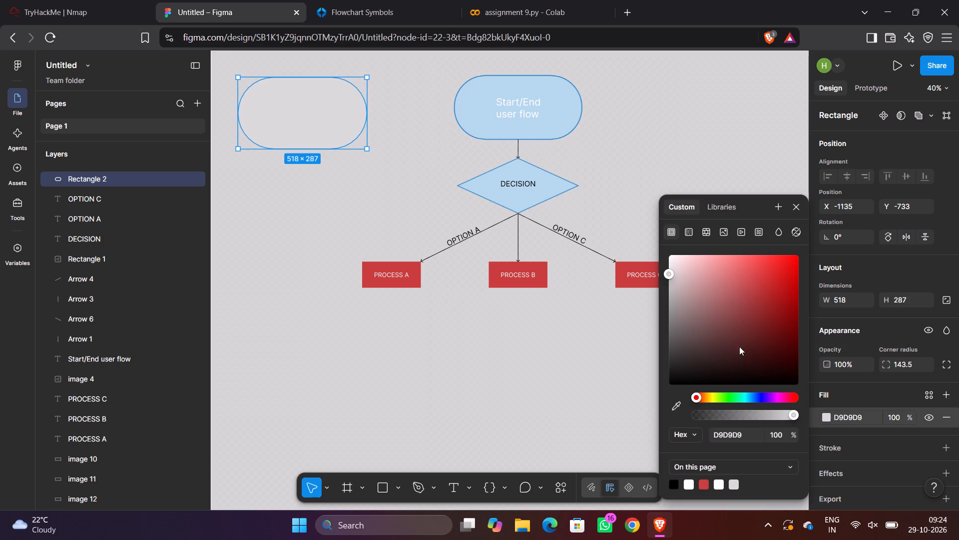
left_click_drag(667, 271, 668, 402)
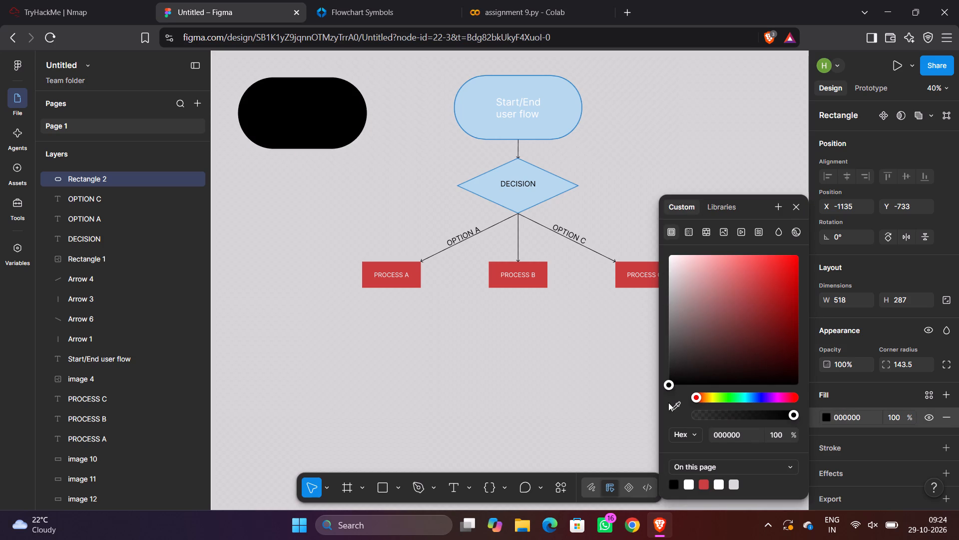
left_click_drag(668, 402, 753, 390)
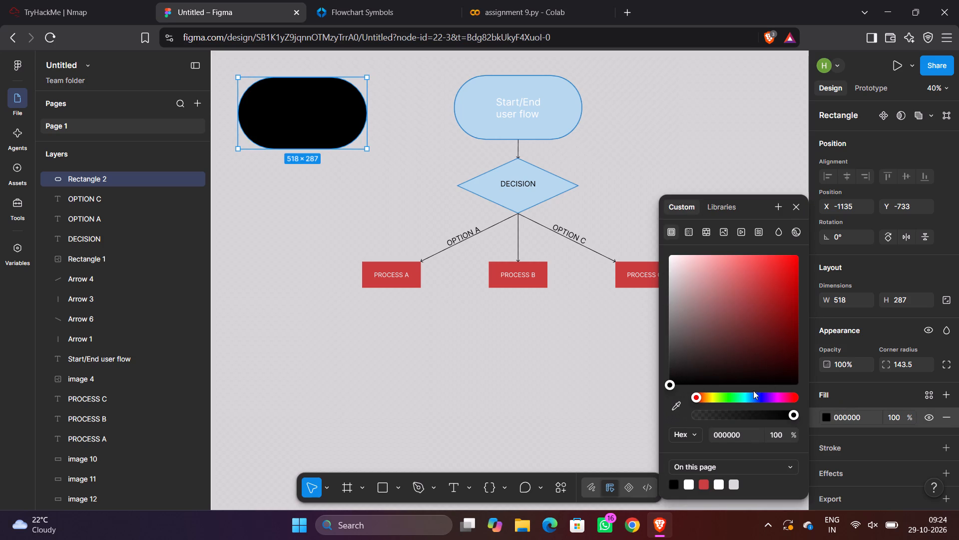
left_click_drag(753, 390, 641, 386)
left_click_drag(667, 382, 665, 409)
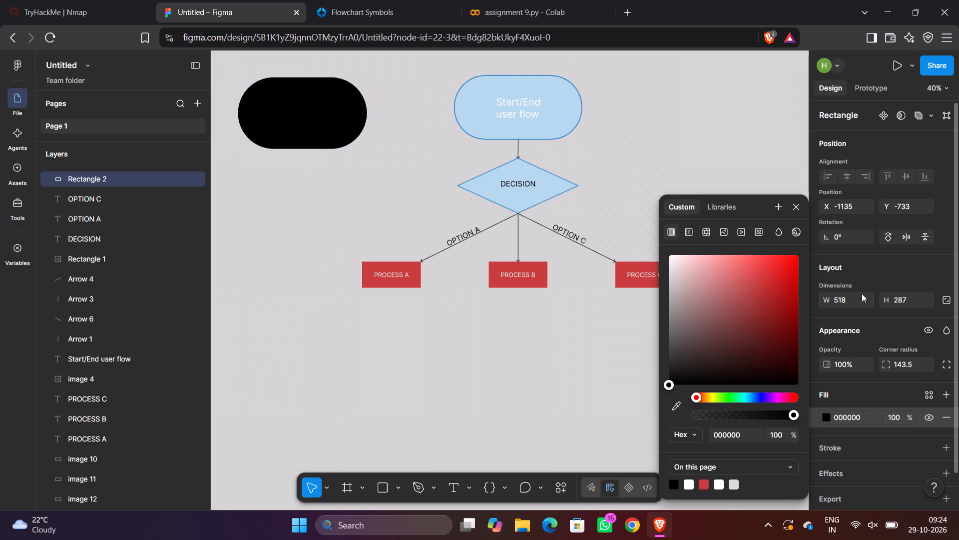
Set the black shape's width to 587 and height to 348.
left_click(859, 296)
key("BackSpace")
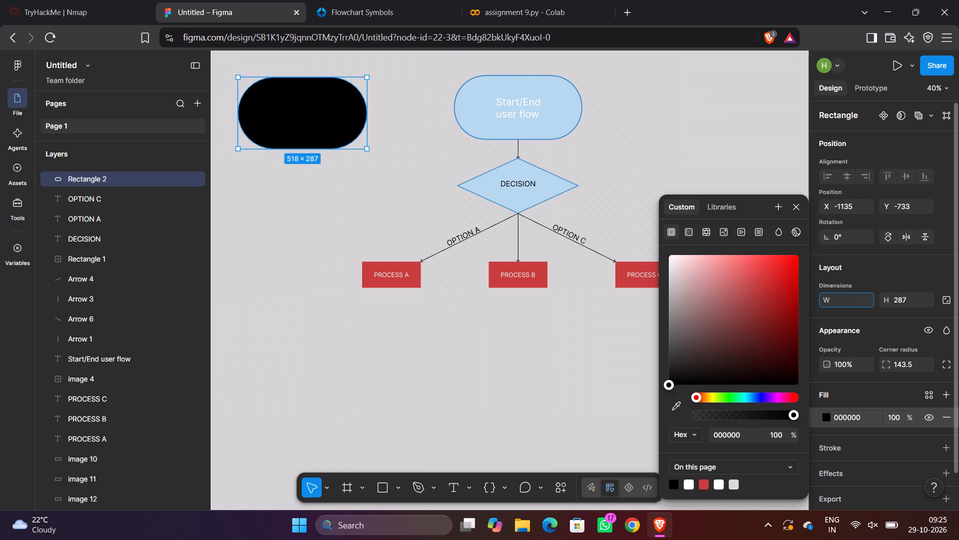
type("587")
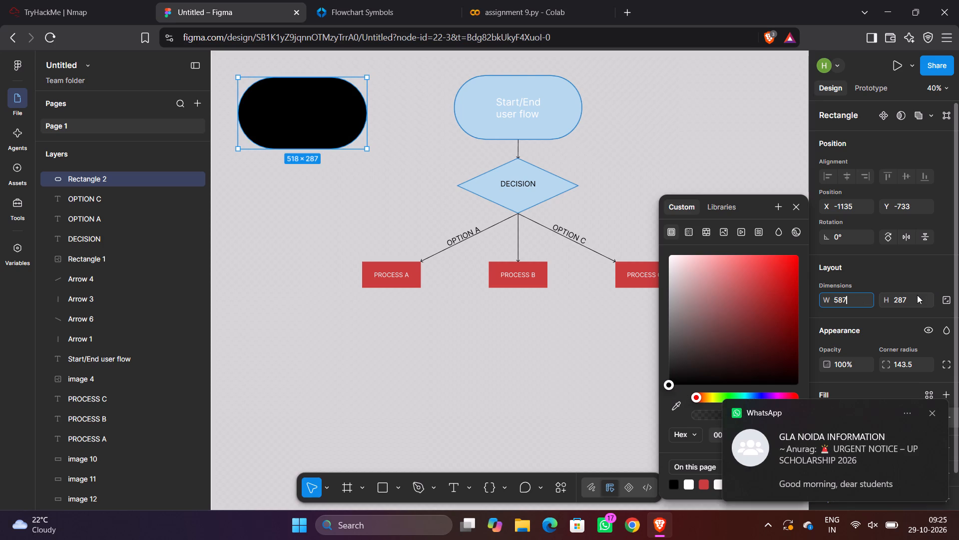
left_click(916, 295)
key("BackSpace")
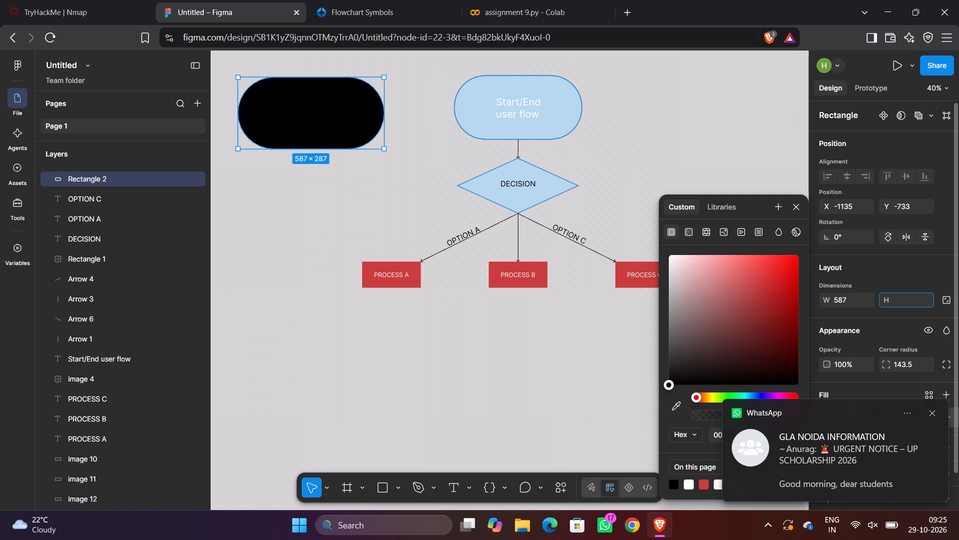
type("348")
key("Return")
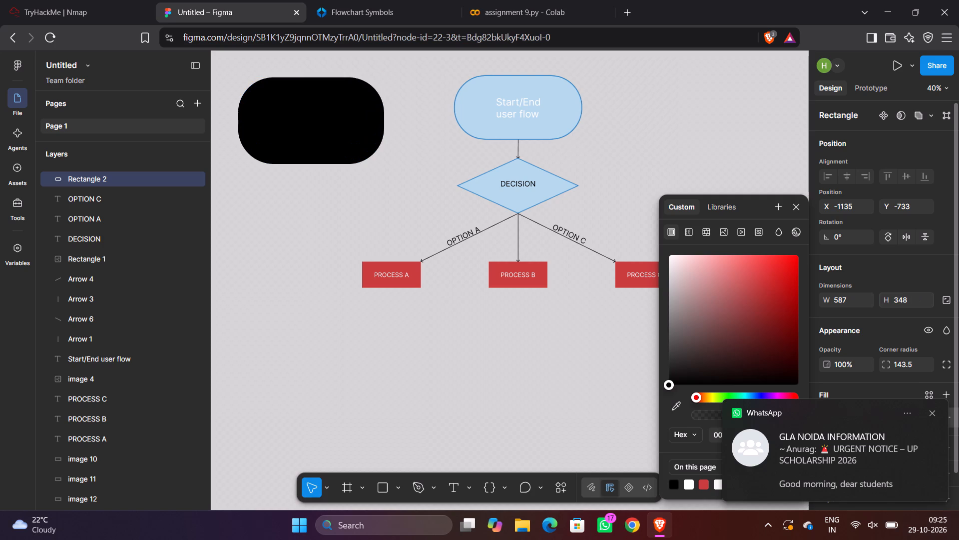
left_click(743, 158)
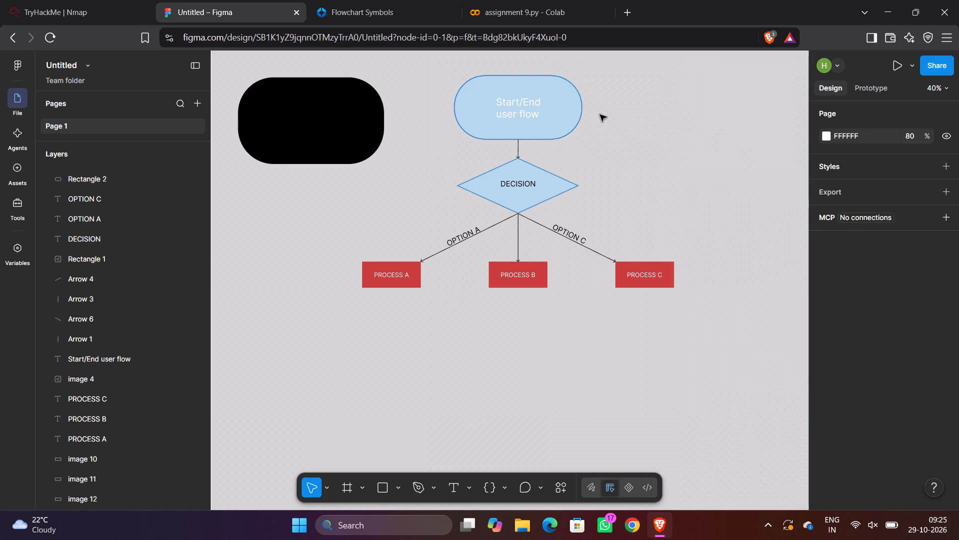
Round the corners of the Start/End terminator image fully, to a corner radius of 174.
left_click(567, 112)
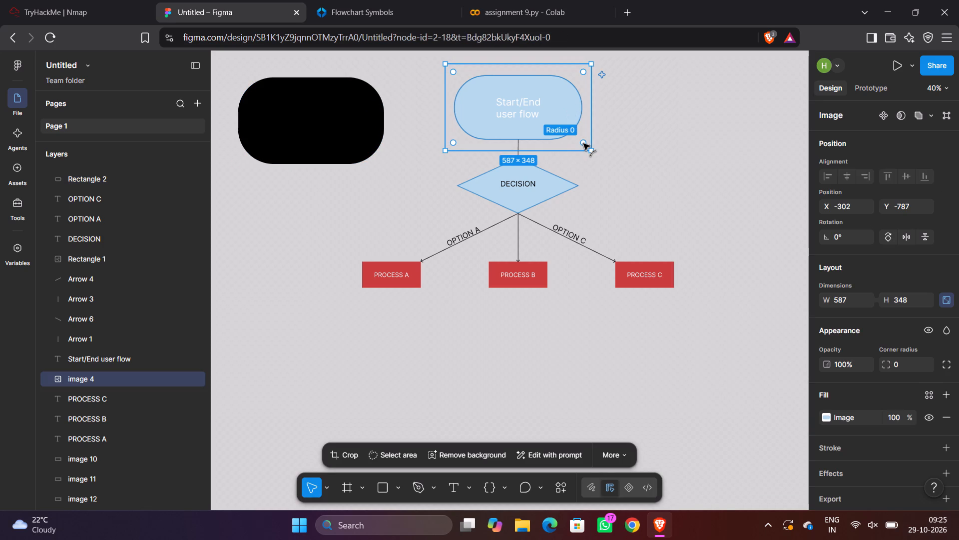
left_click_drag(583, 143, 564, 123)
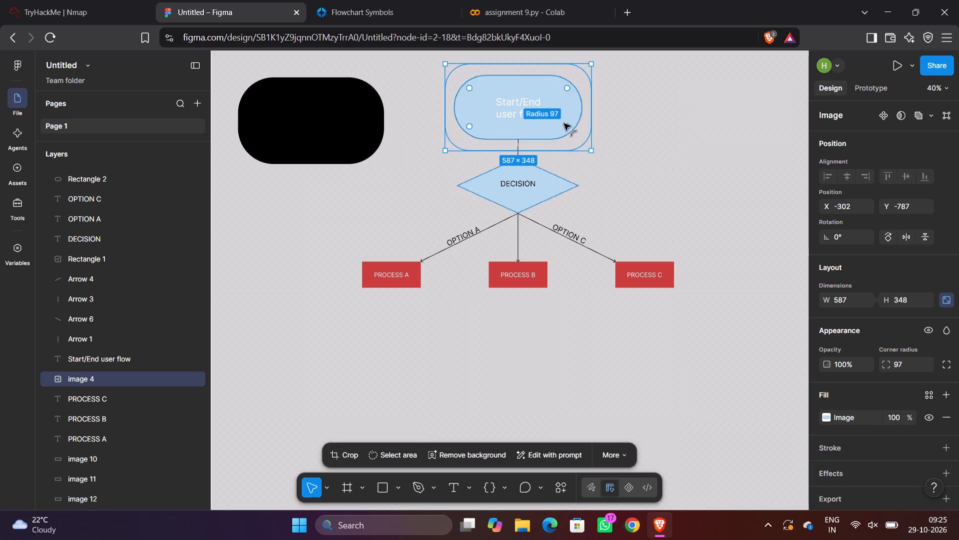
left_click_drag(564, 123, 523, 101)
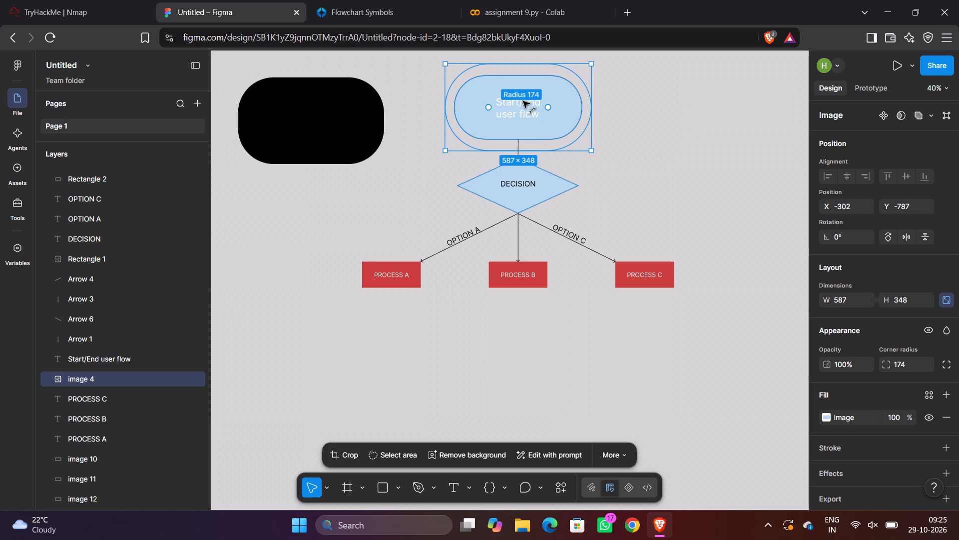
left_click_drag(523, 101, 580, 144)
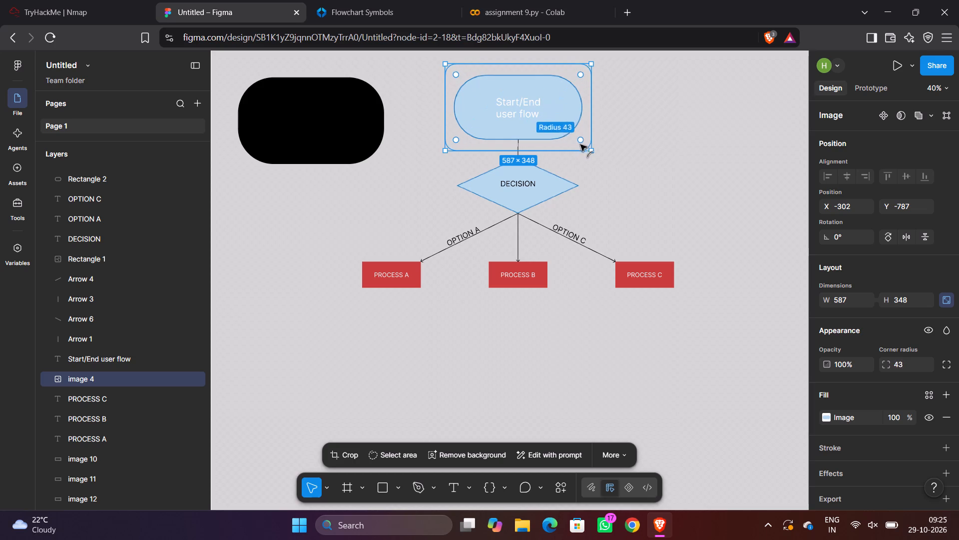
left_click_drag(580, 144, 459, 60)
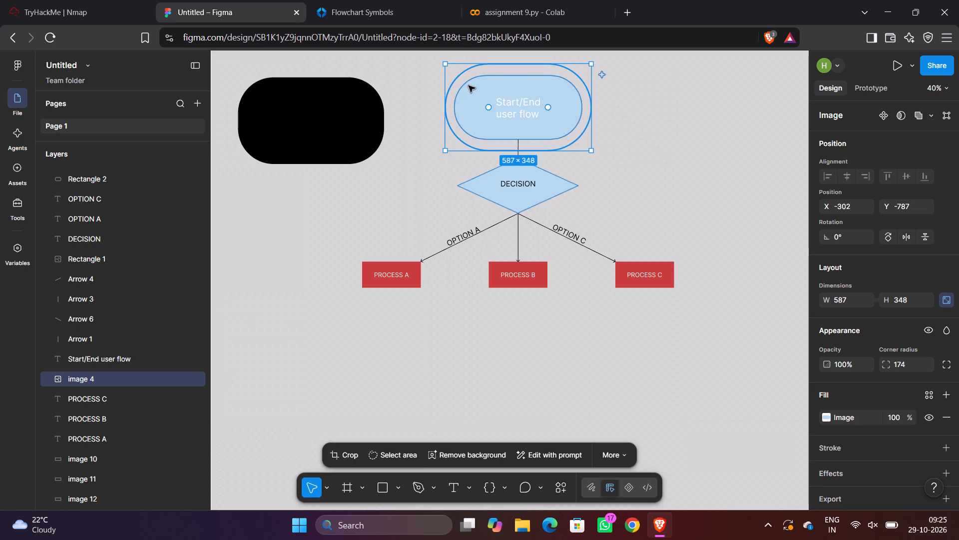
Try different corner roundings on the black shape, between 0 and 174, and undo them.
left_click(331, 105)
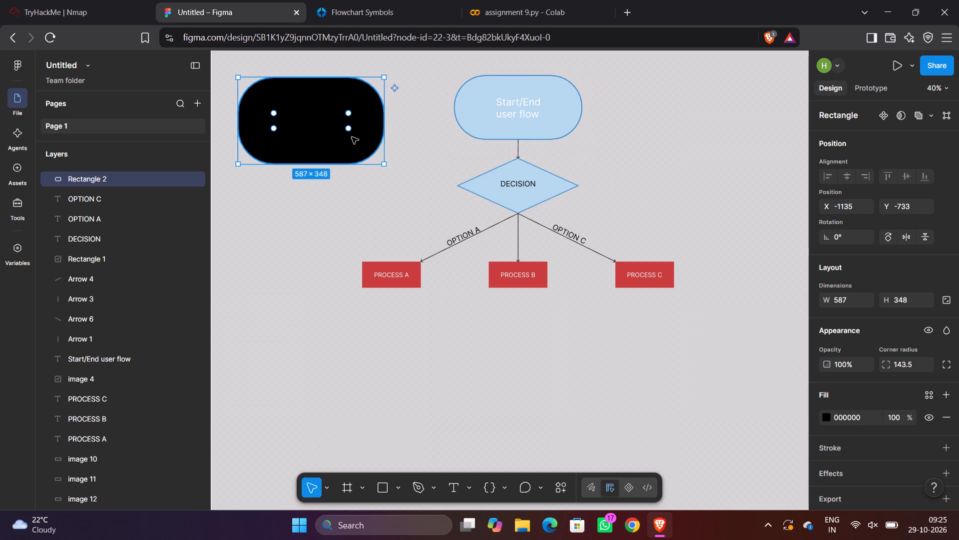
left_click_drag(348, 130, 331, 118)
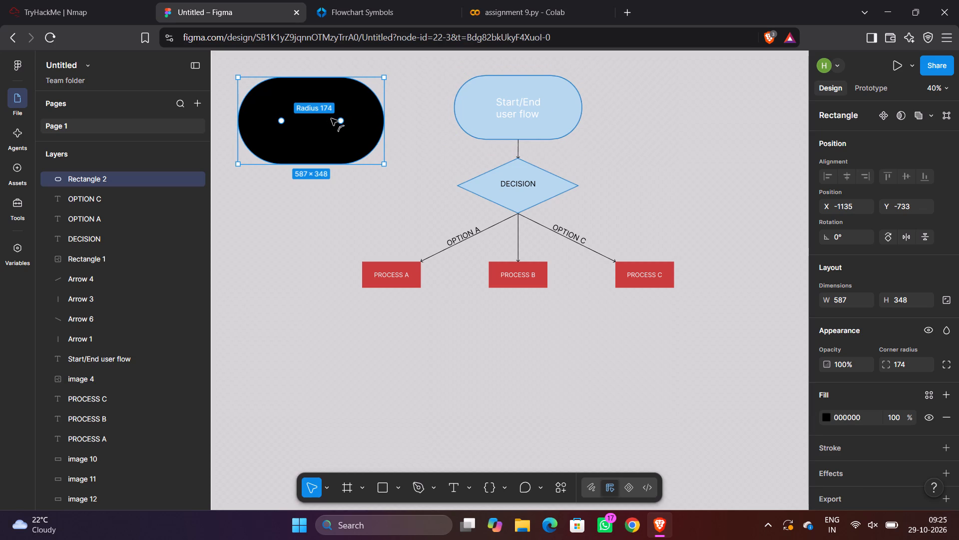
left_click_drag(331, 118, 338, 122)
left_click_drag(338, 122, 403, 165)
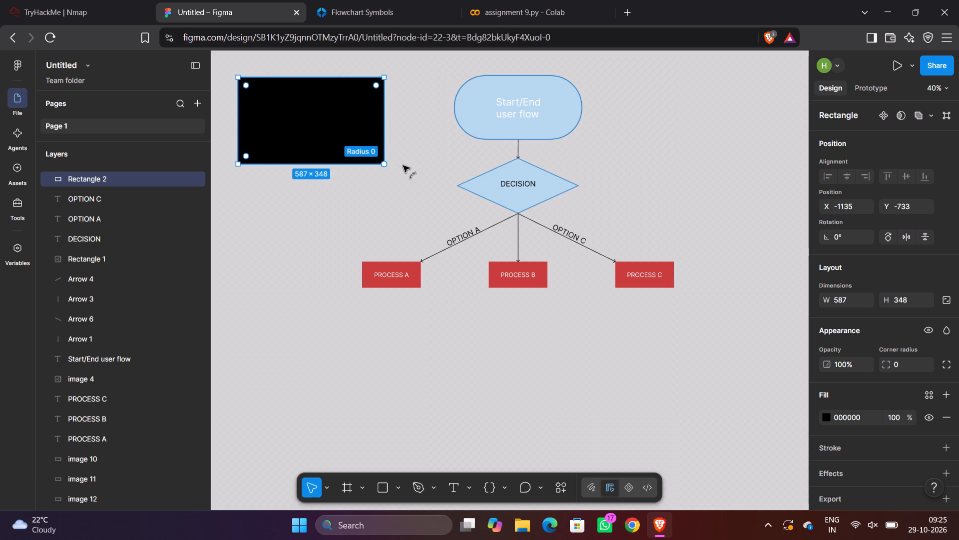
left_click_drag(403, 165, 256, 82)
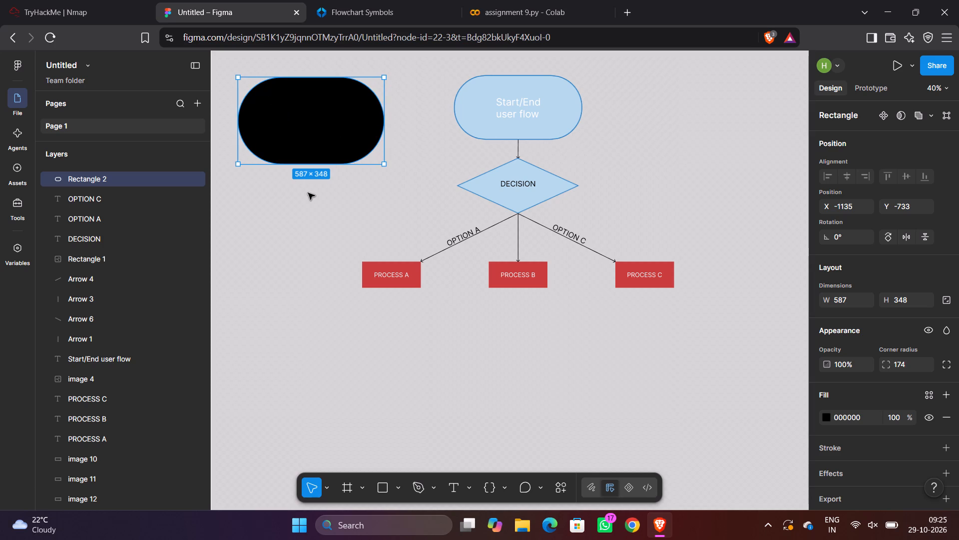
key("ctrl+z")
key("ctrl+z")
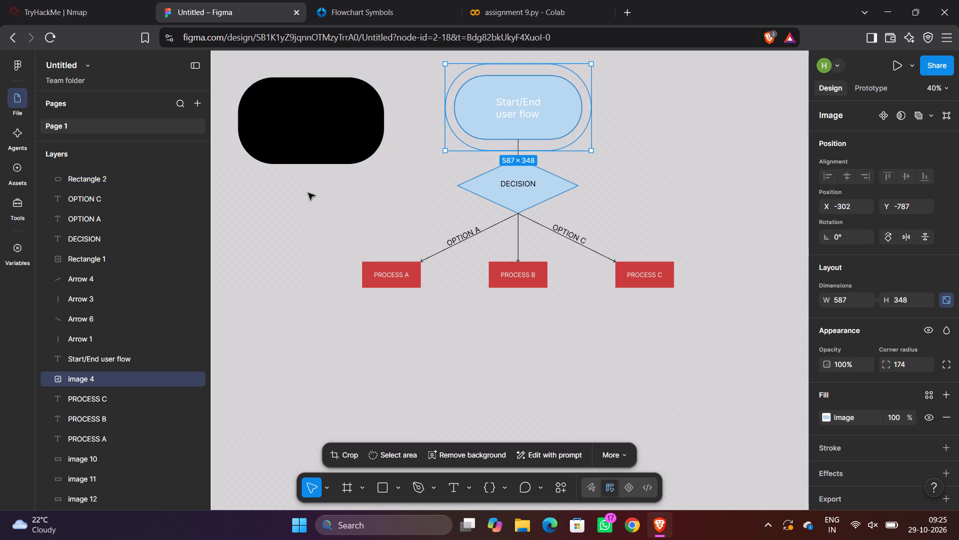
Round the black shape's corners fully, to a corner radius of 174.
left_click(316, 109)
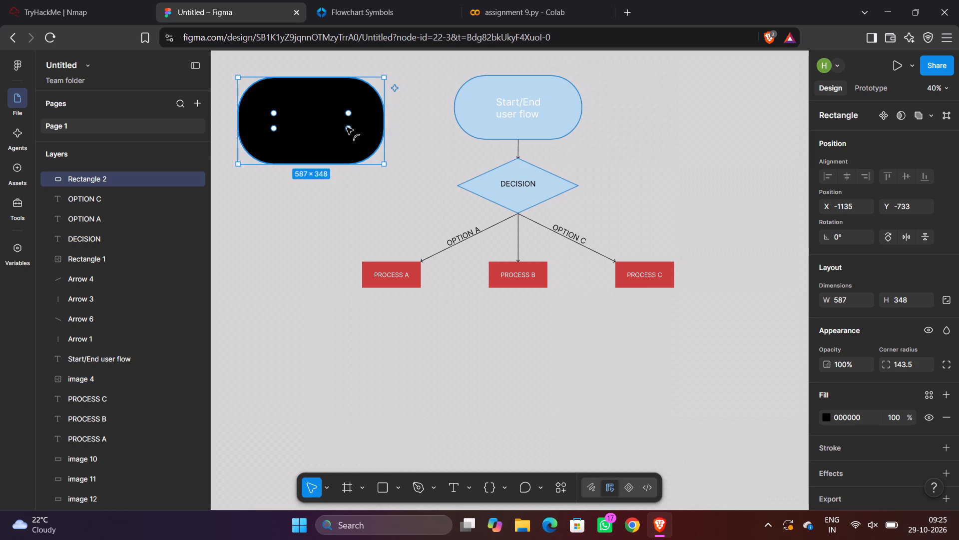
left_click_drag(352, 127, 317, 103)
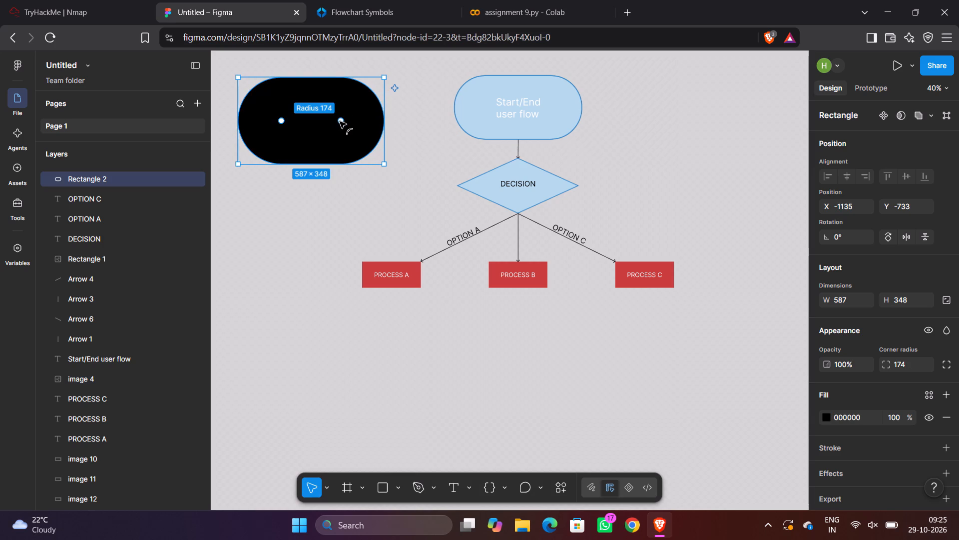
left_click_drag(340, 121, 314, 113)
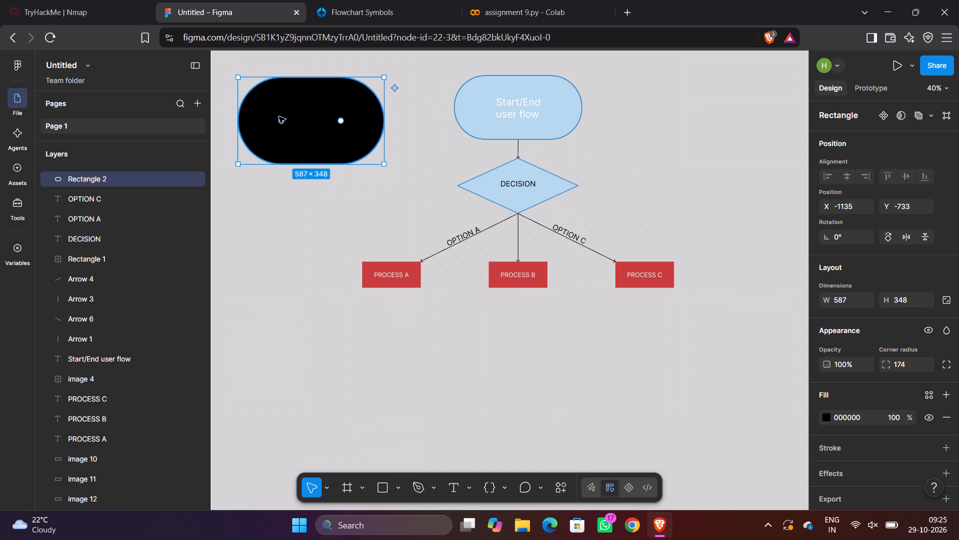
left_click_drag(279, 119, 301, 118)
Shrink the black shape to about 499 × 250 and move it towards the Start/End terminator, to about X -947.
left_click_drag(383, 161, 371, 150)
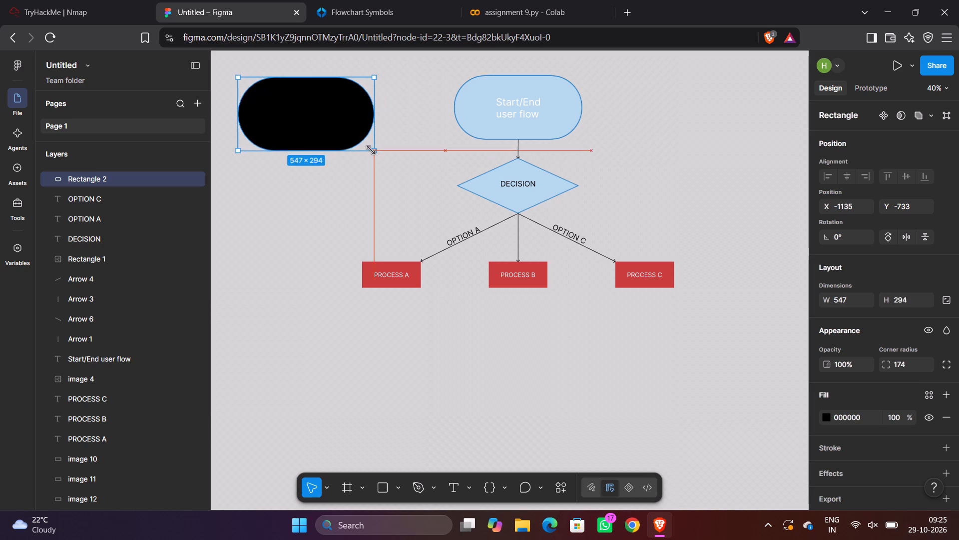
left_click_drag(371, 150, 362, 139)
left_click_drag(310, 113, 352, 115)
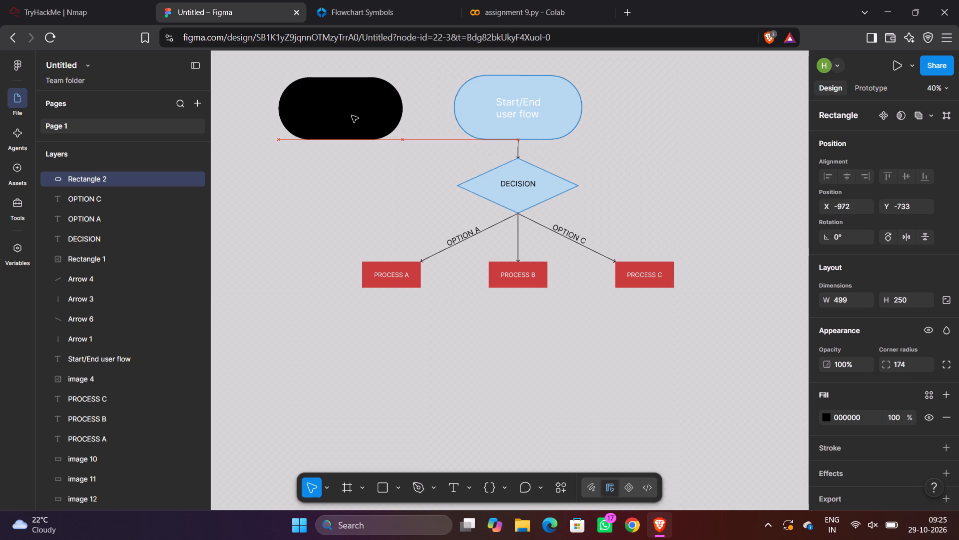
left_click_drag(352, 115, 357, 115)
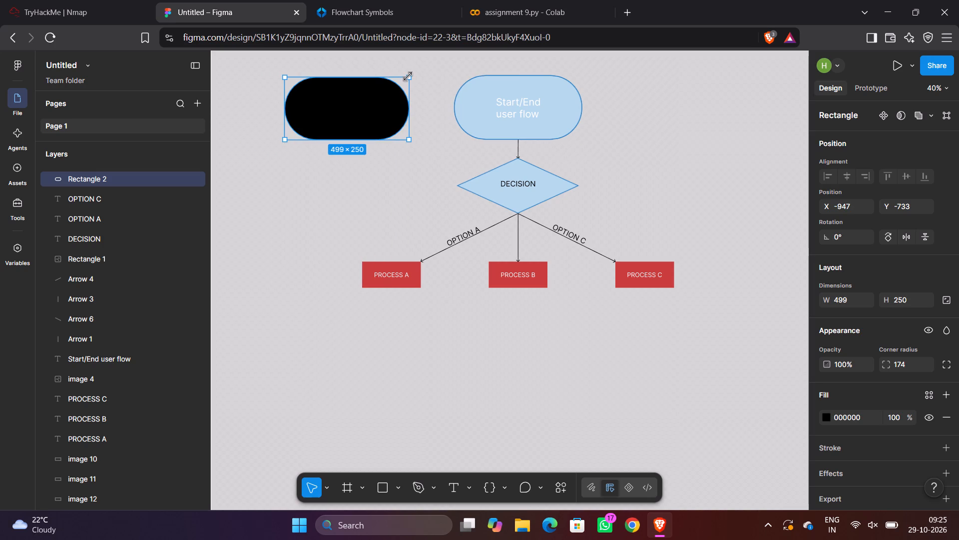
Resize the black shape to about 529 × 270, with its top at about Y -753 and its side close to the Start/End terminator.
left_click_drag(408, 76, 431, 88)
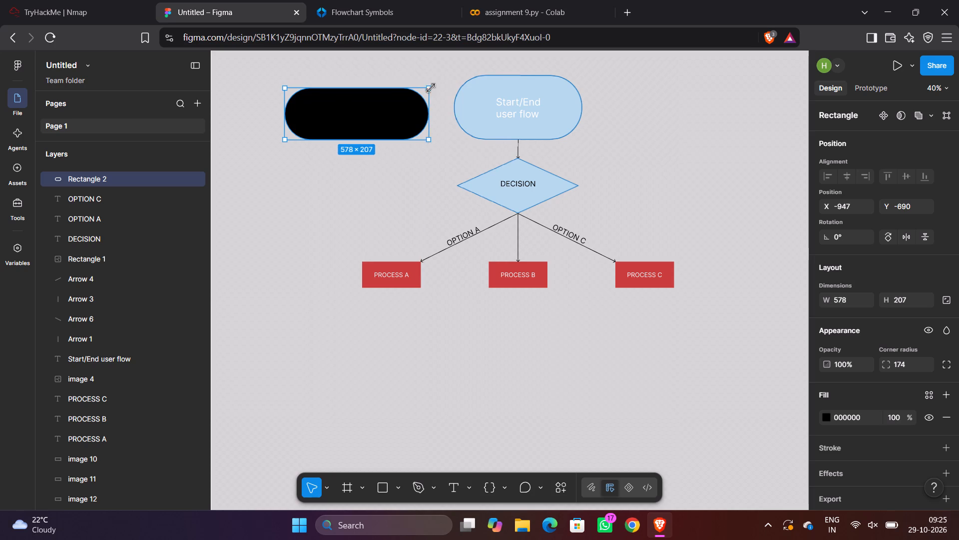
left_click_drag(431, 88, 451, 72)
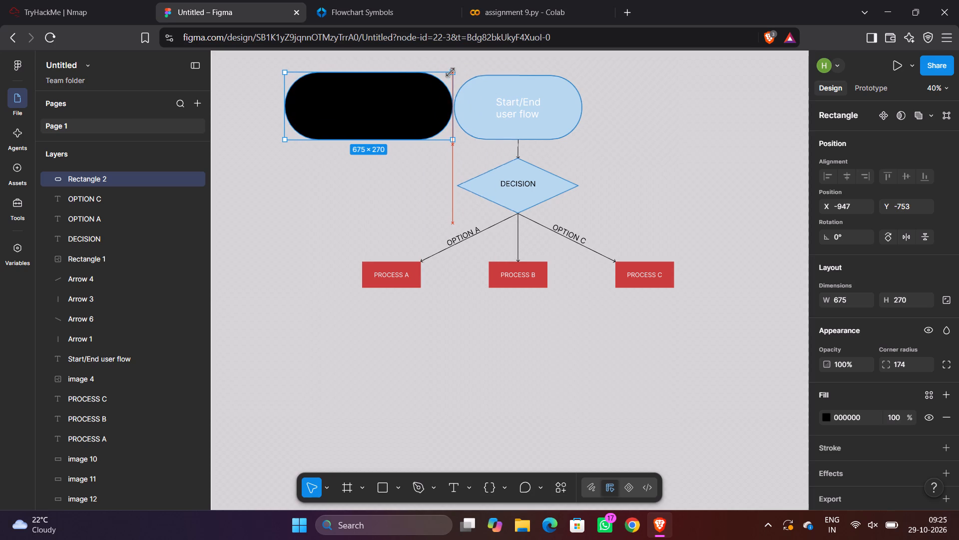
left_click_drag(451, 72, 452, 72)
left_click_drag(286, 137, 343, 138)
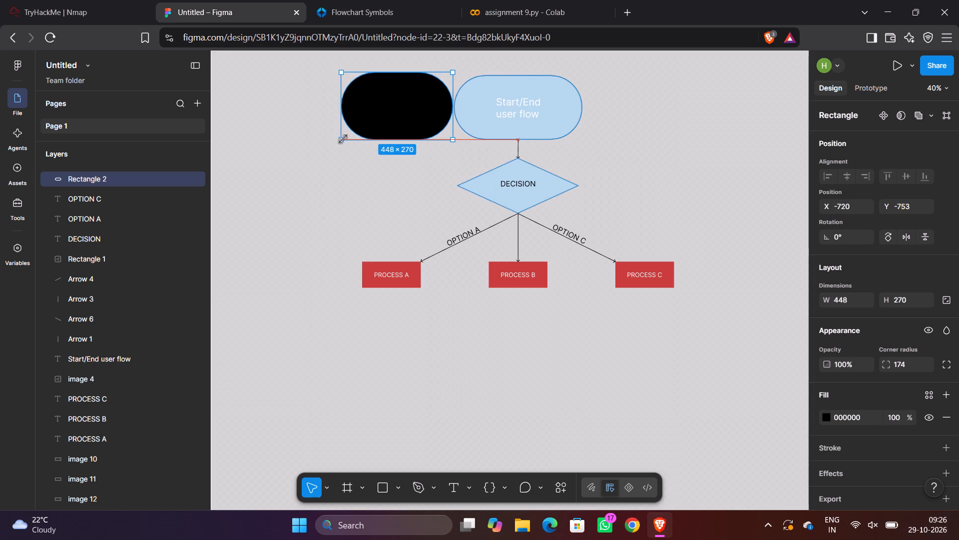
left_click_drag(343, 138, 320, 139)
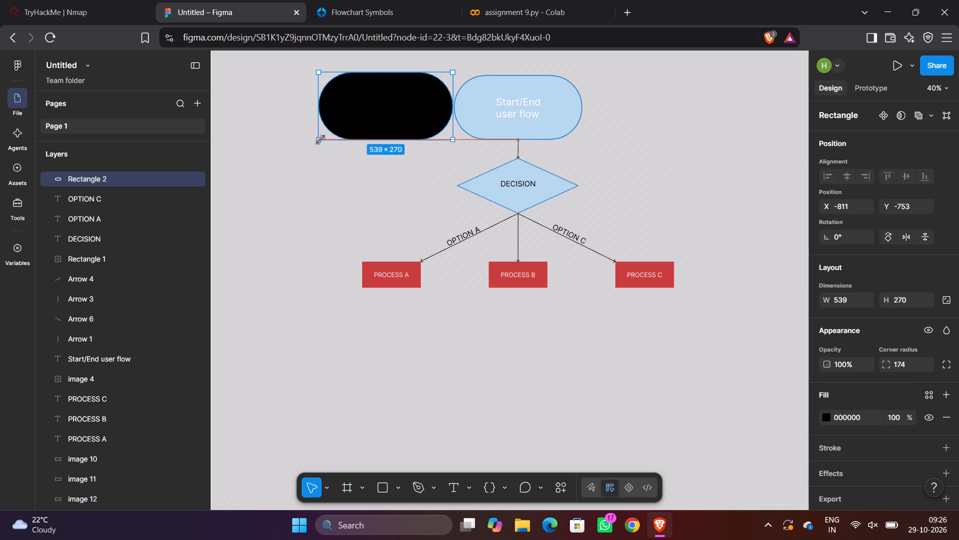
left_click_drag(320, 139, 321, 138)
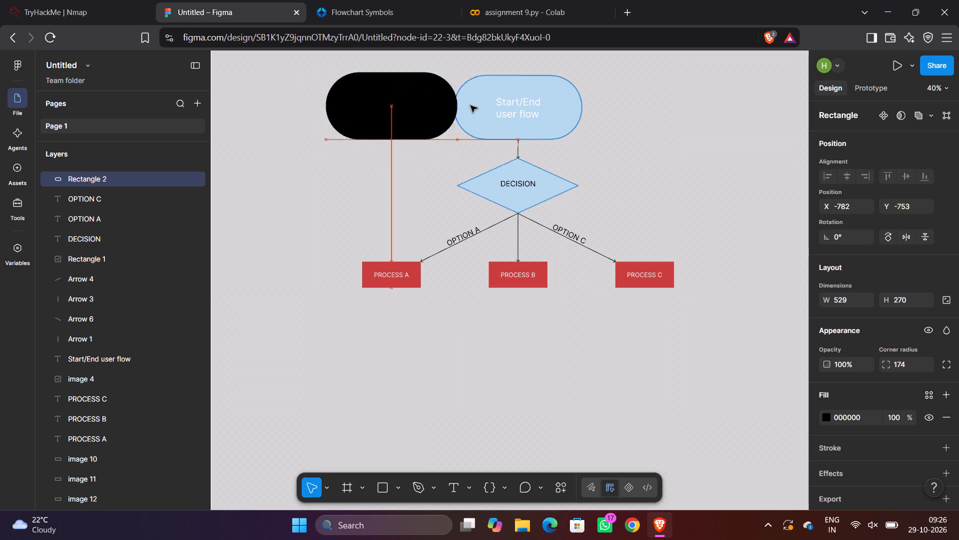
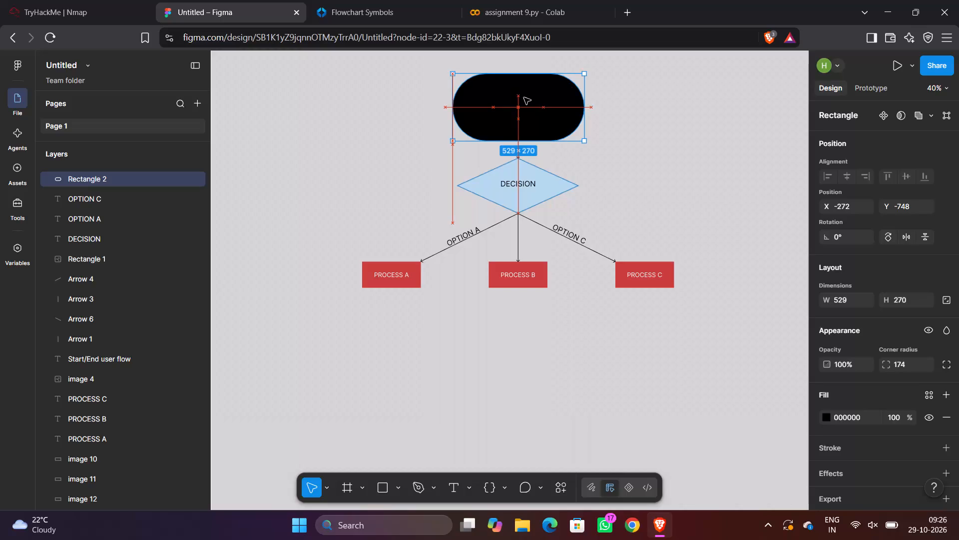
Move the black pill sideways off the Start/End terminator, to about X -683, Y -748.
left_click_drag(507, 110, 394, 113)
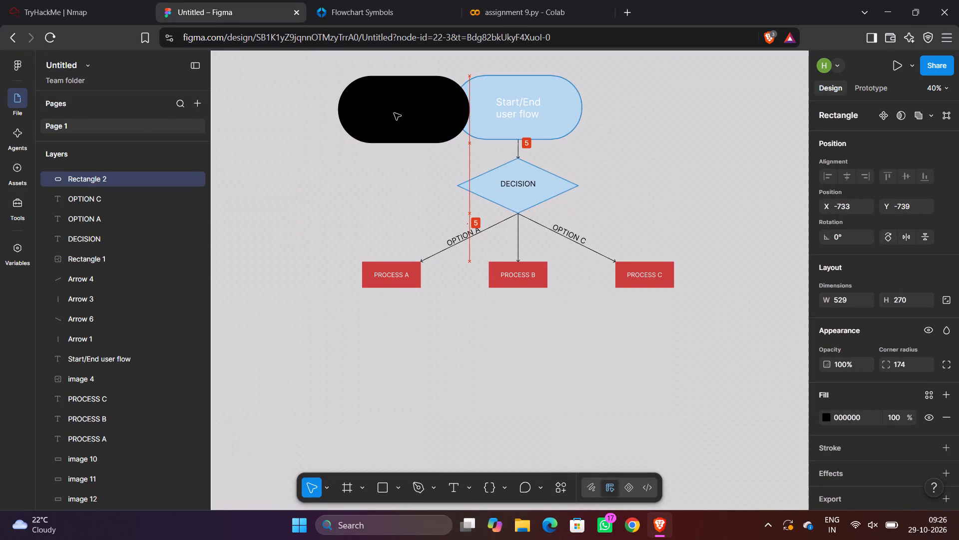
left_click_drag(394, 113, 403, 111)
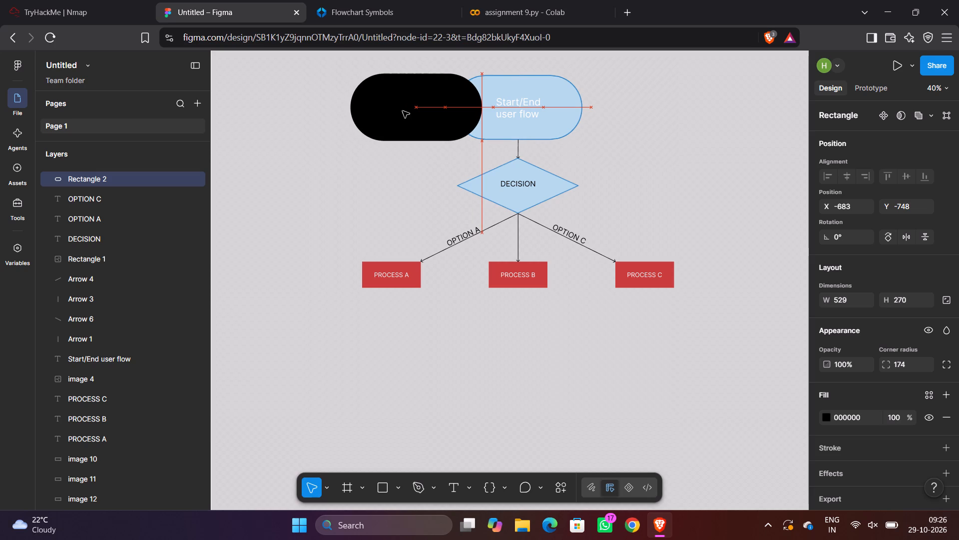
left_click_drag(403, 111, 403, 111)
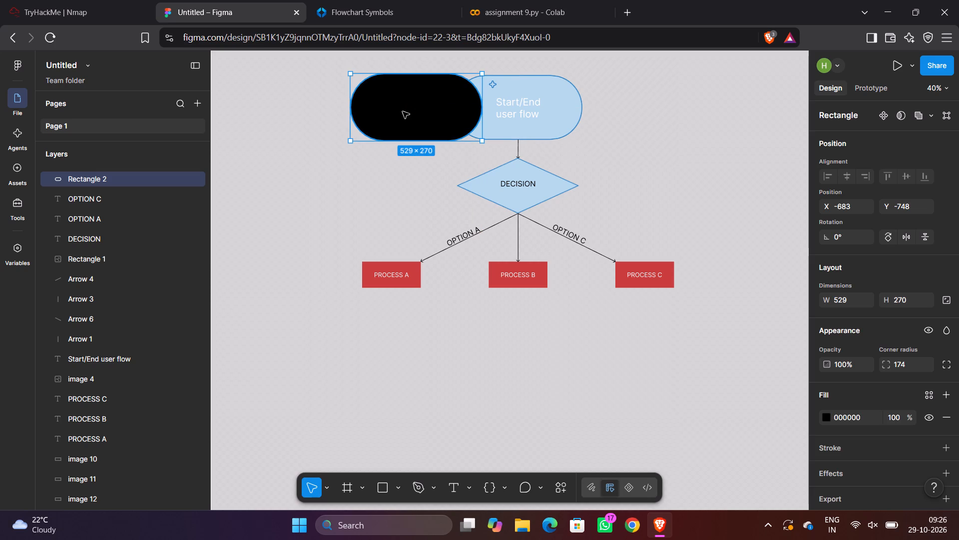
Move the "Start/End user flow" label out of the blue terminator to the empty canvas, at about X -998, Y -352.
left_click_drag(514, 112, 293, 188)
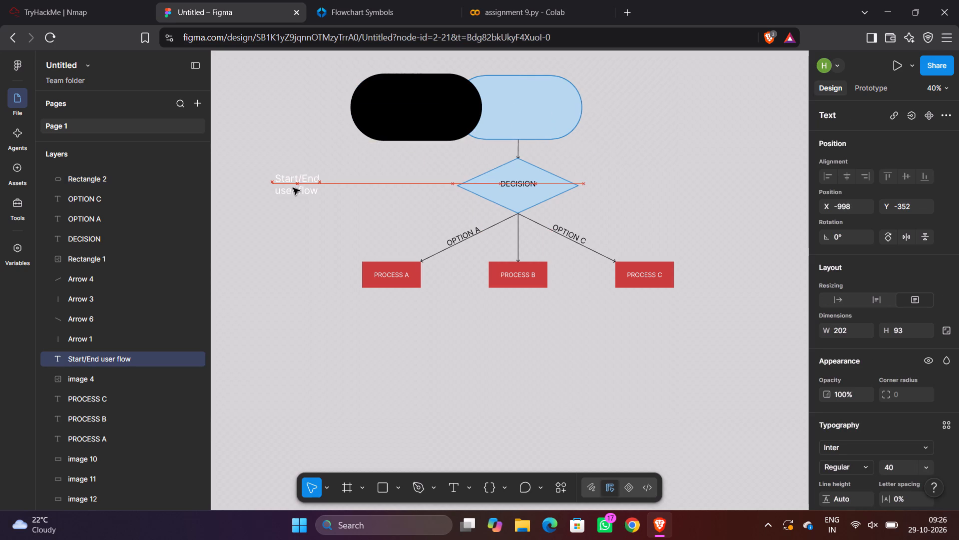
left_click_drag(293, 188, 294, 188)
Delete the blue Start/End terminator image, image 4.
left_click(562, 119)
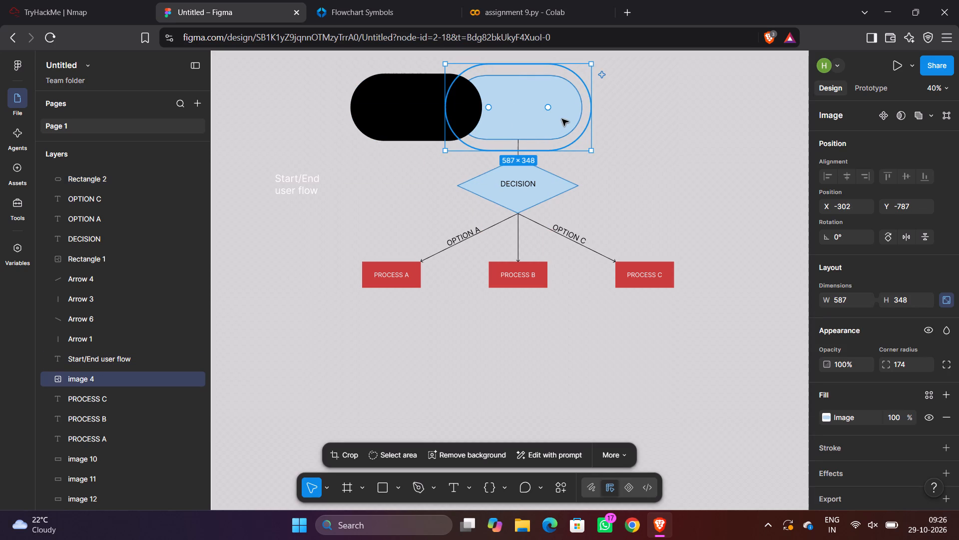
key("Delete")
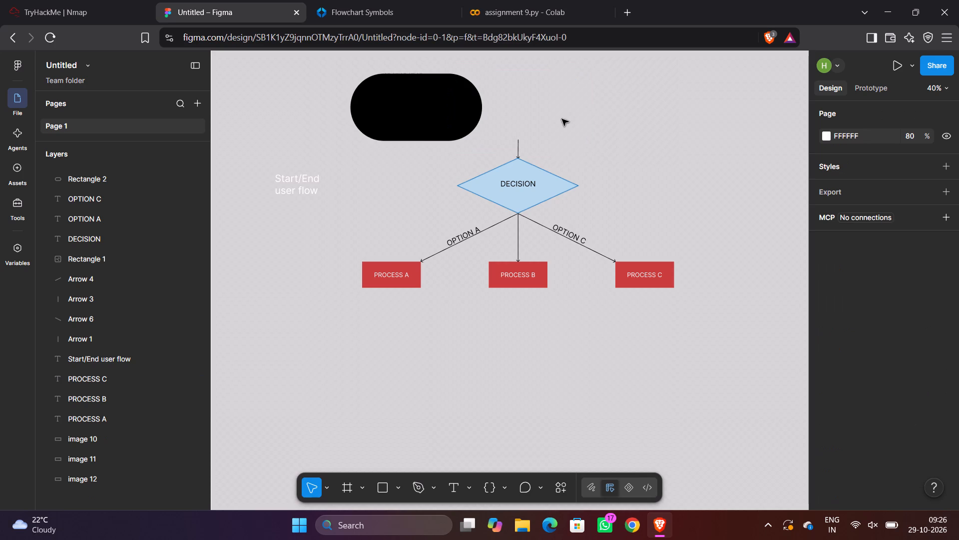
Centre the black pill above the DECISION diamond at about X -273, Y -753, with its bottom edge meeting the arrow.
left_click_drag(416, 108, 547, 98)
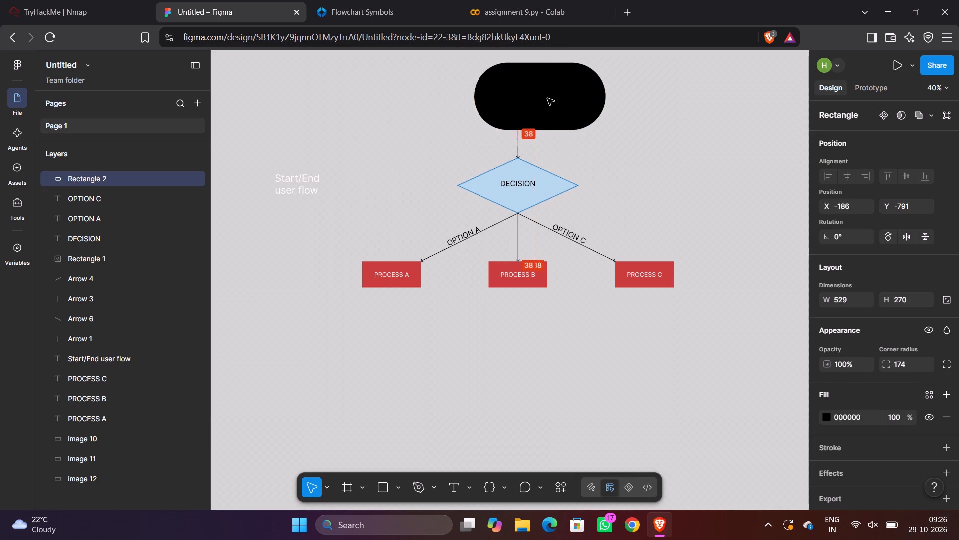
left_click_drag(547, 98, 525, 99)
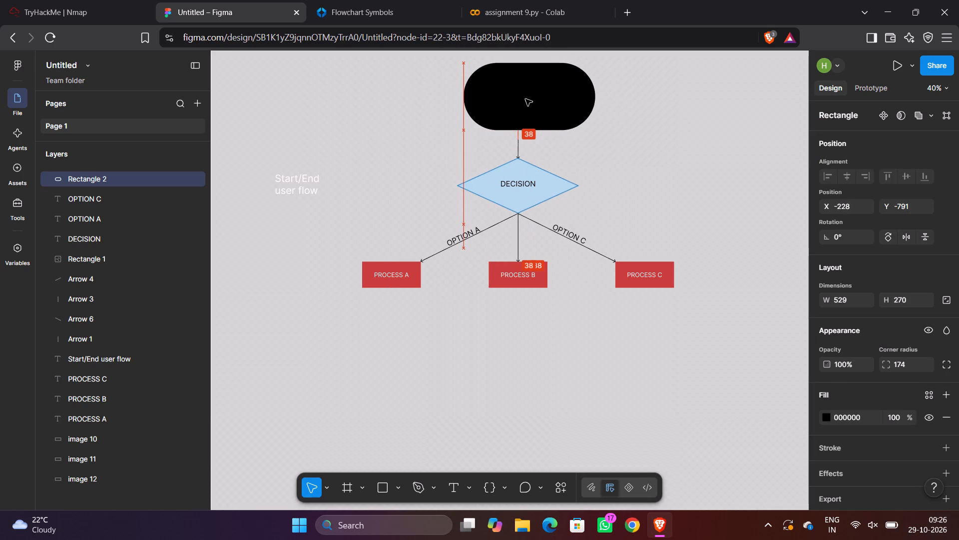
left_click_drag(525, 99, 525, 100)
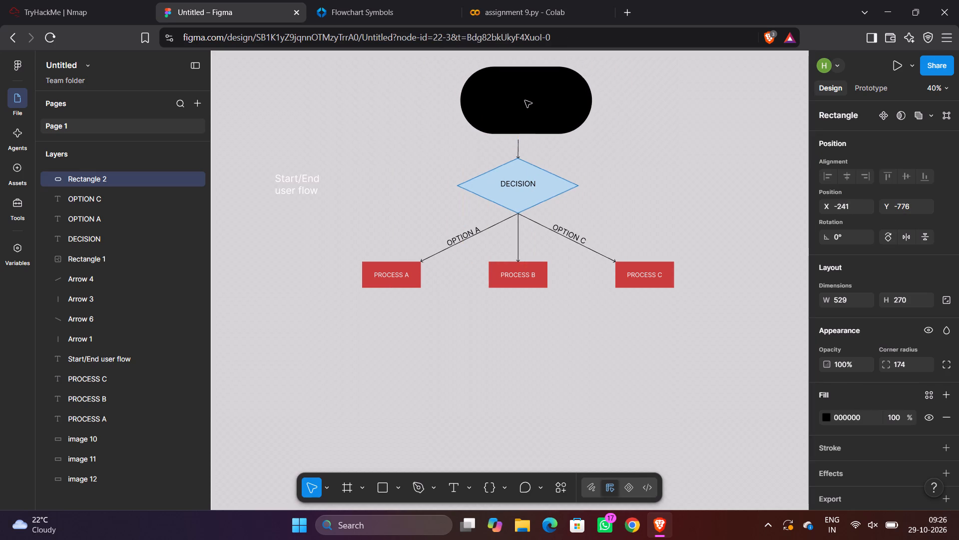
left_click_drag(525, 100, 520, 119)
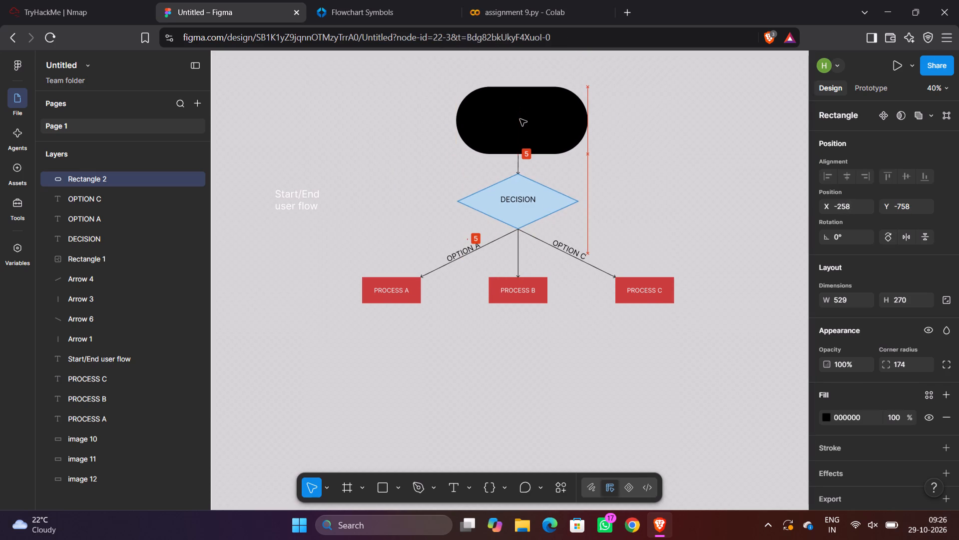
left_click_drag(520, 119, 521, 121)
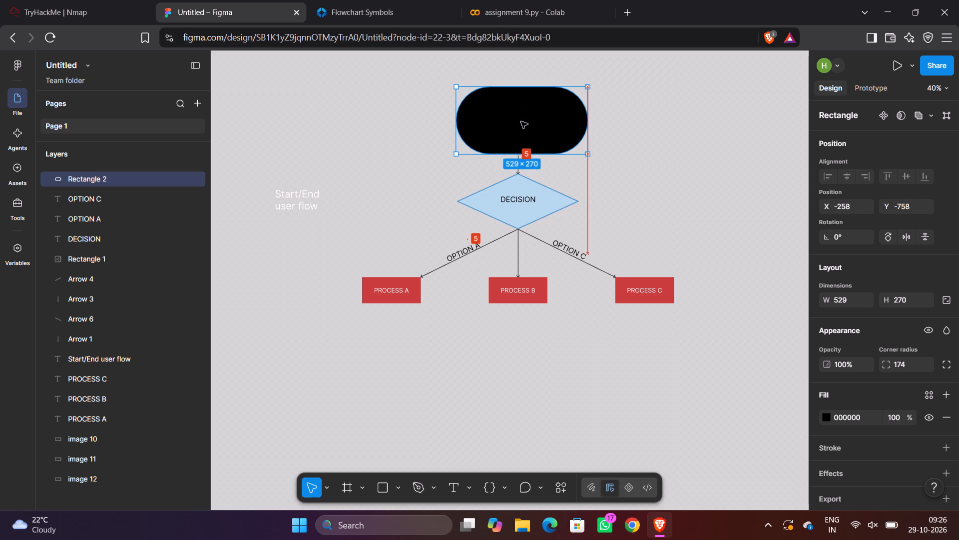
left_click_drag(521, 121, 521, 120)
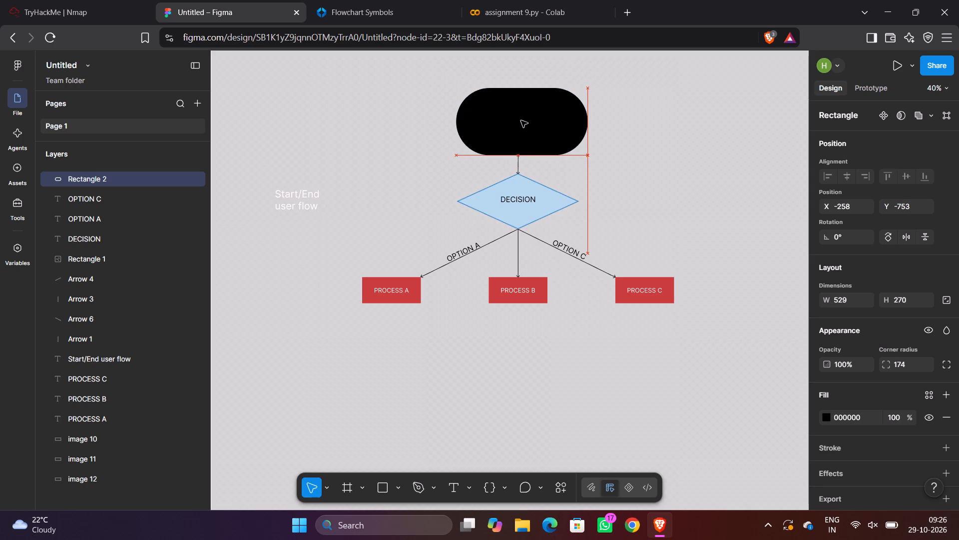
left_click_drag(521, 120, 520, 120)
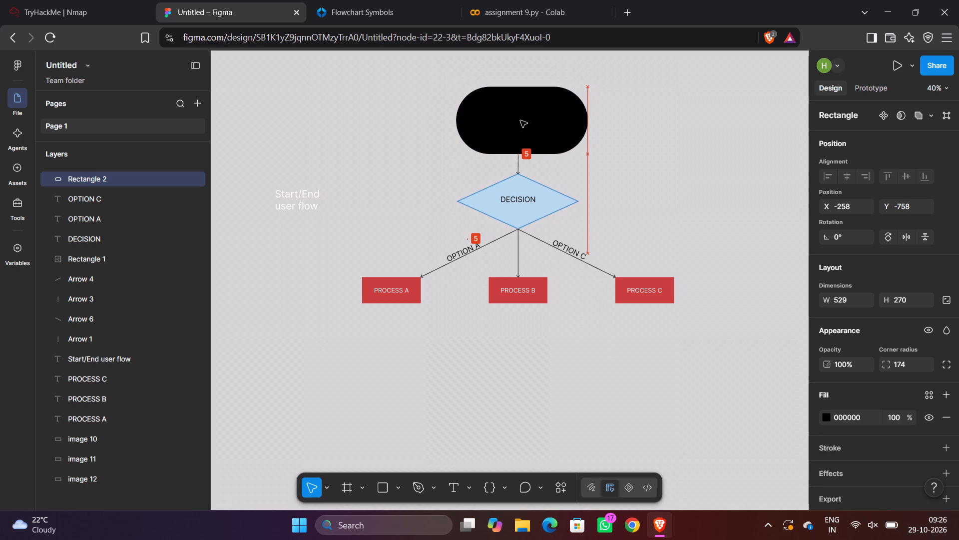
left_click_drag(520, 120, 519, 121)
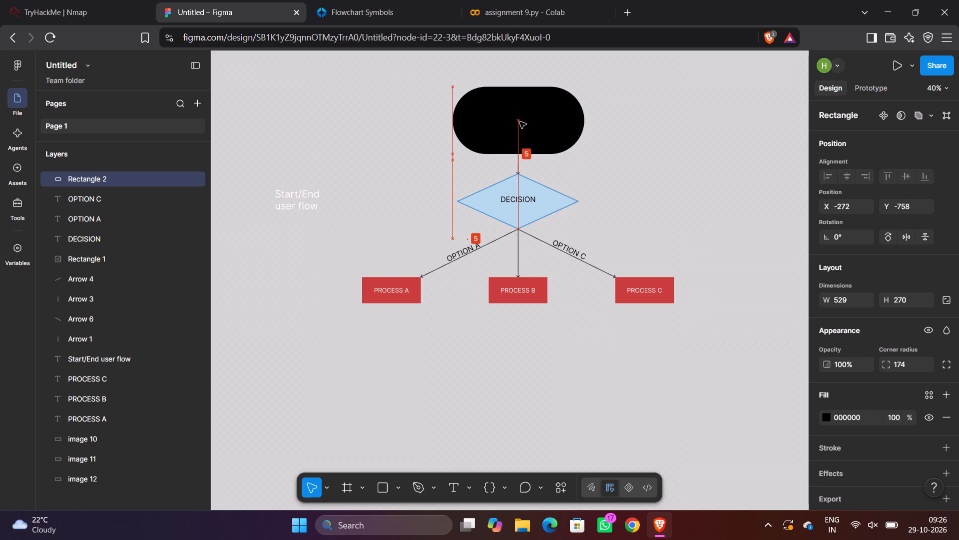
left_click_drag(519, 121, 519, 121)
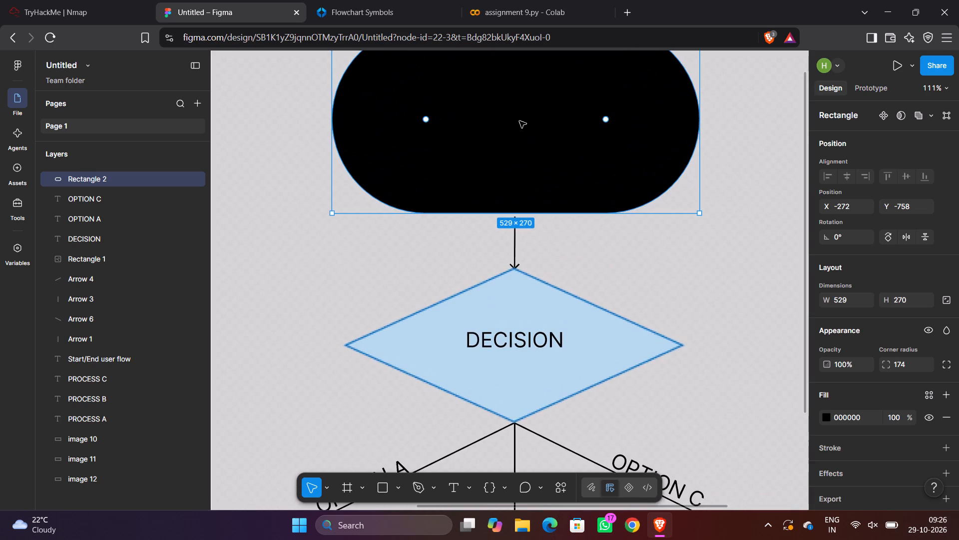
left_click_drag(517, 139, 517, 142)
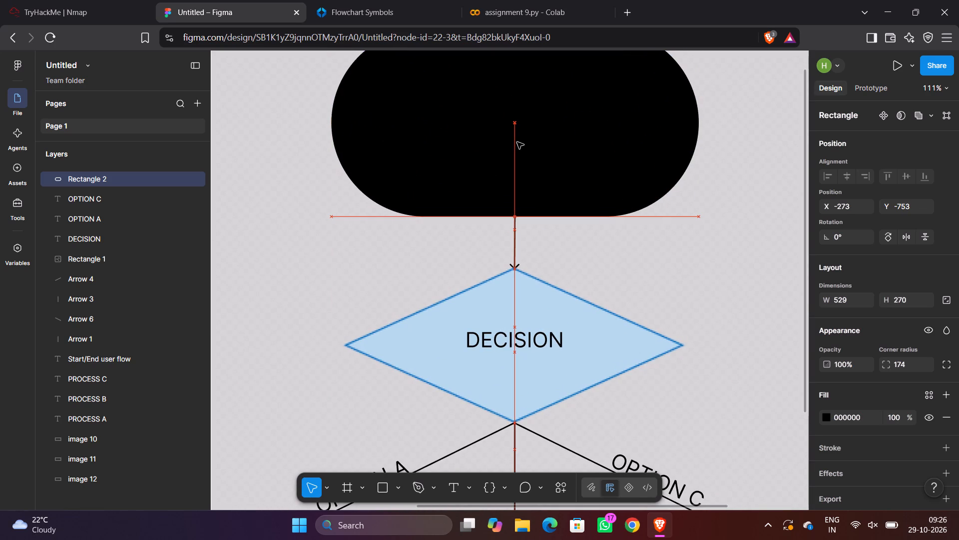
left_click_drag(517, 142, 517, 144)
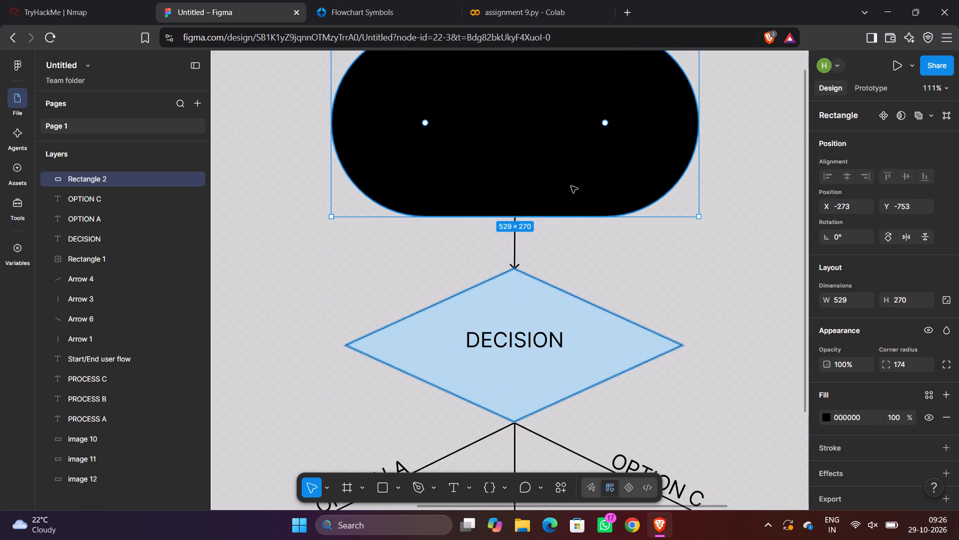
left_click(631, 249)
left_click(779, 197)
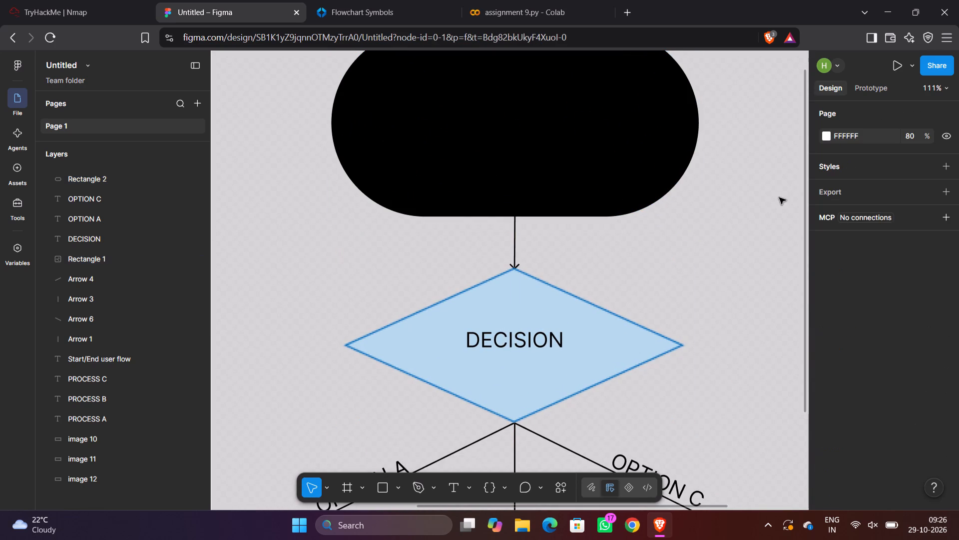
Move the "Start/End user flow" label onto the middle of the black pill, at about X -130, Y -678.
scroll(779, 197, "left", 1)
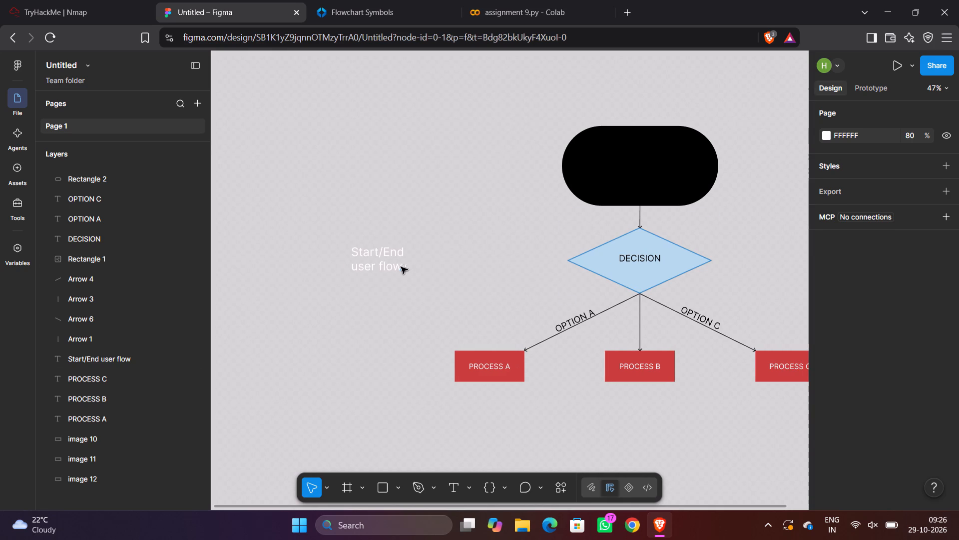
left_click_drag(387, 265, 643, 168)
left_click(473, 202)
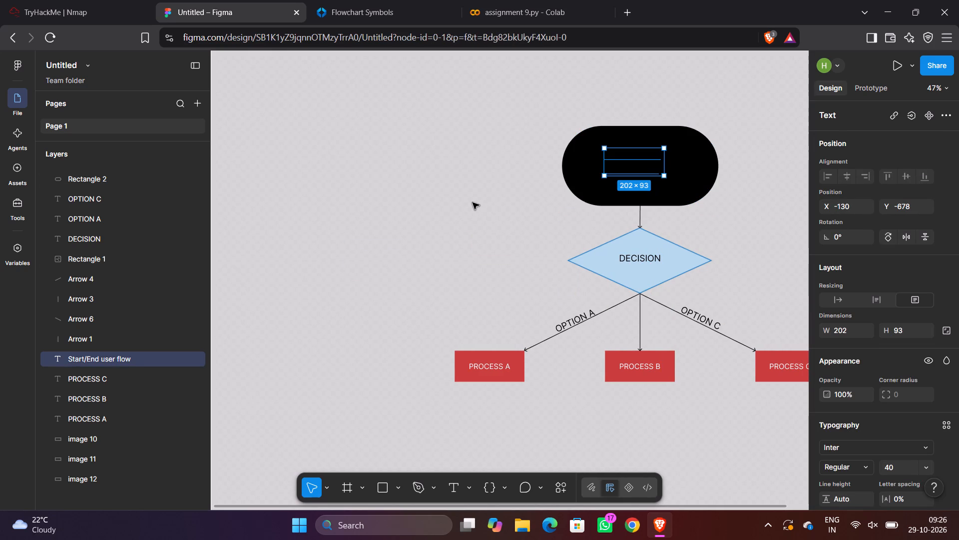
Set the fill of the "Start/End user flow" label hidden behind the black pill to FFFFFF.
left_click(628, 159)
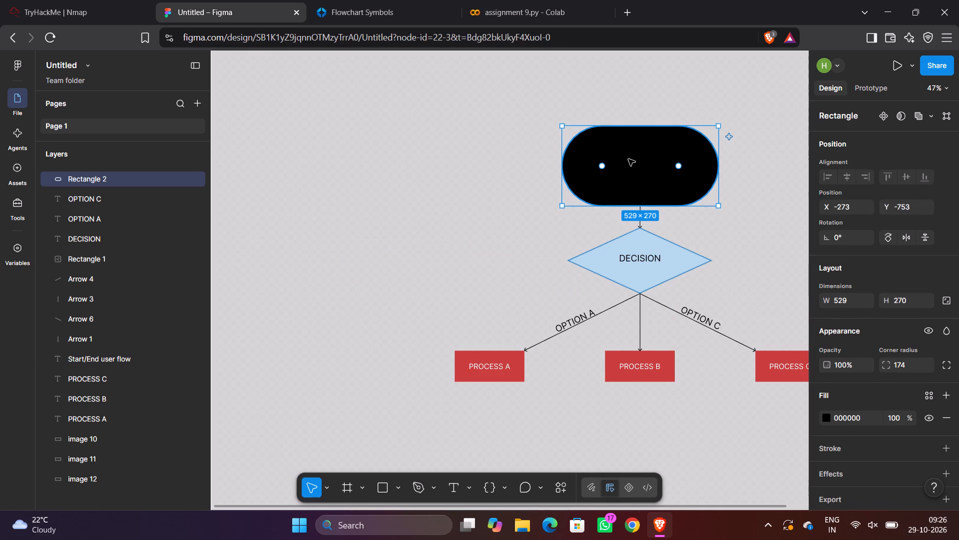
left_click(458, 227)
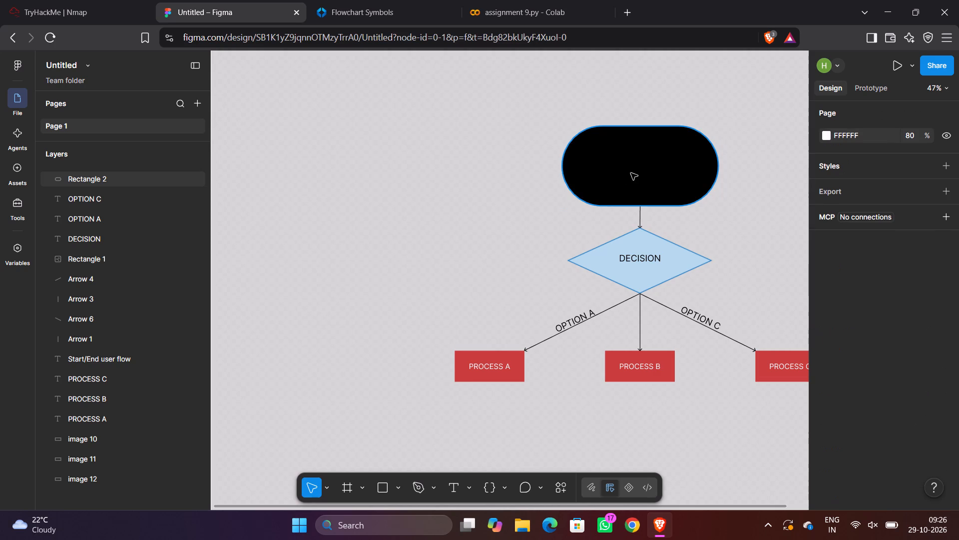
left_click(630, 161)
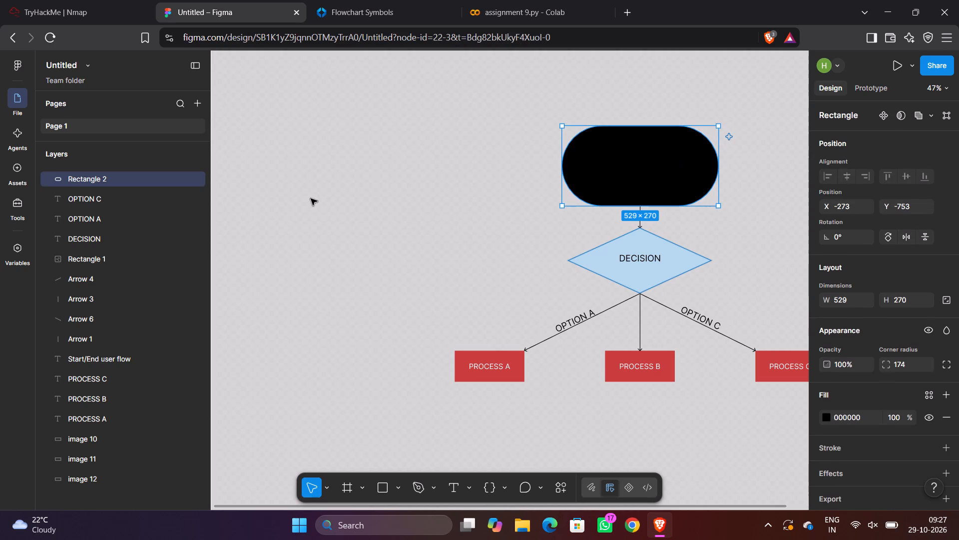
scroll(108, 276, "down", 1)
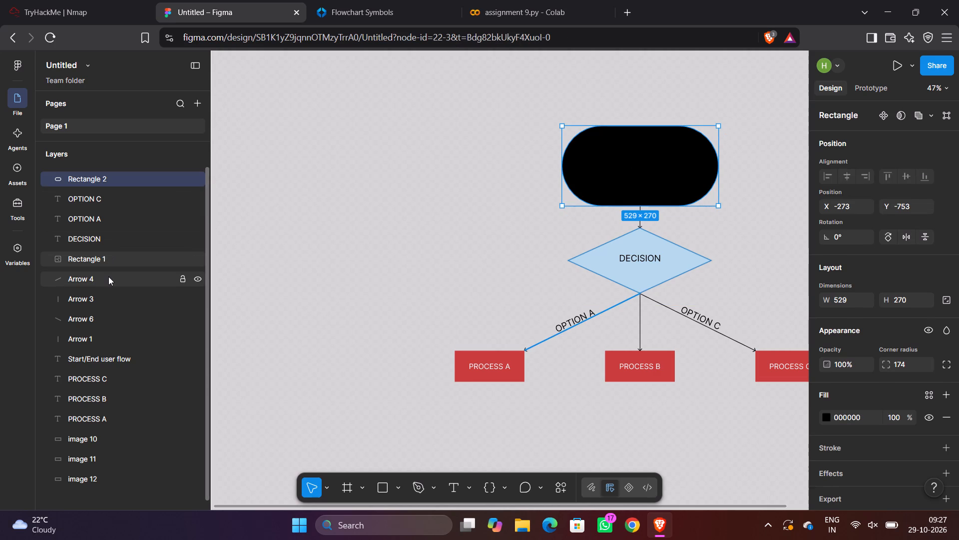
scroll(108, 276, "down", 1)
left_click(106, 362)
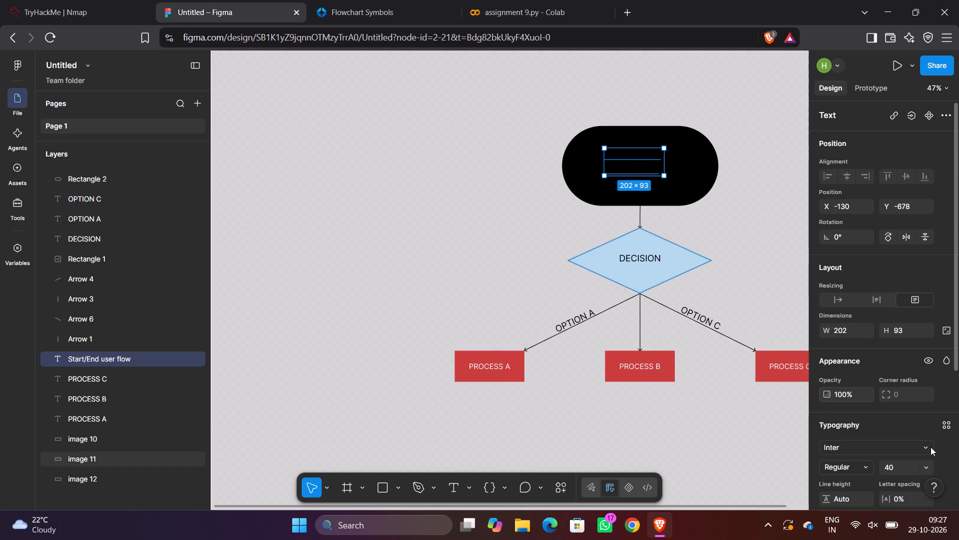
scroll(931, 447, "down", 2)
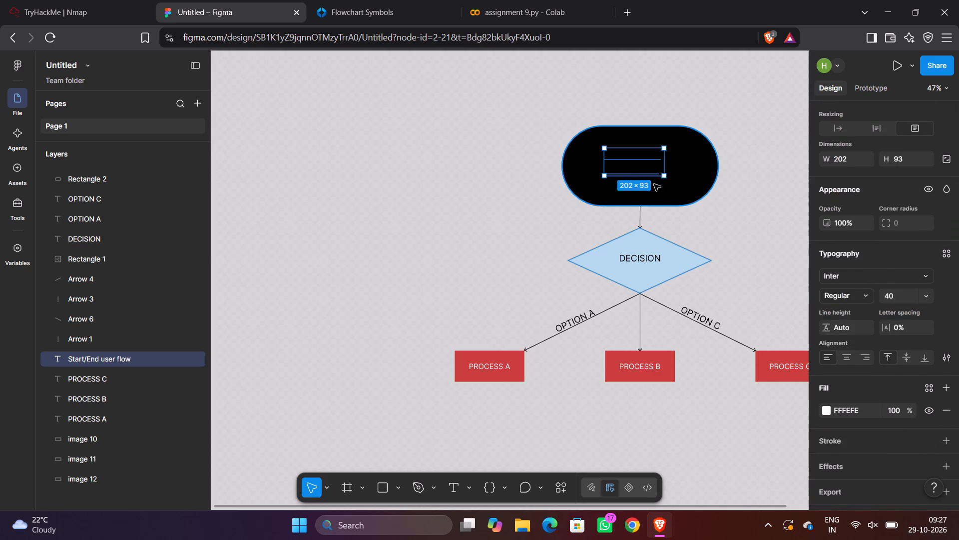
left_click(864, 409)
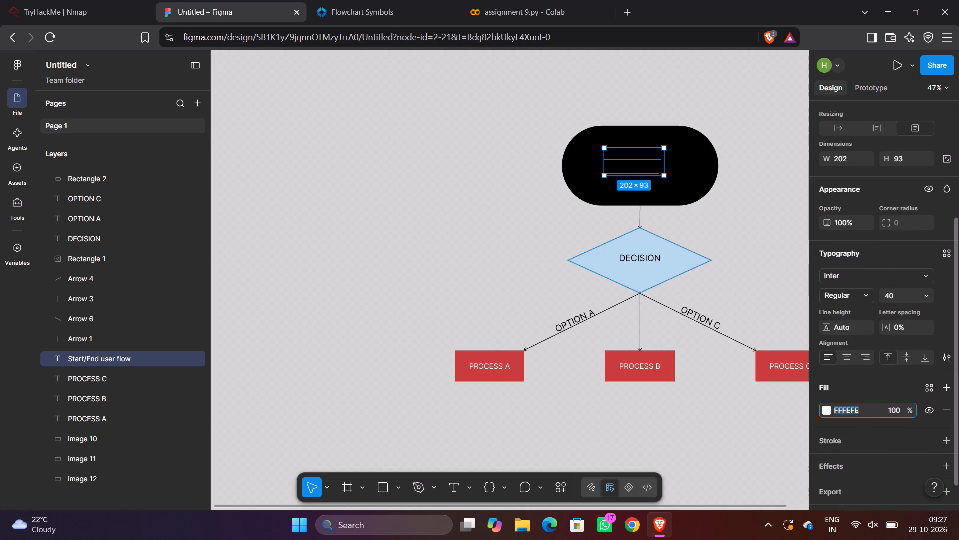
key("BackSpace")
type("ffffffffff")
key("Return")
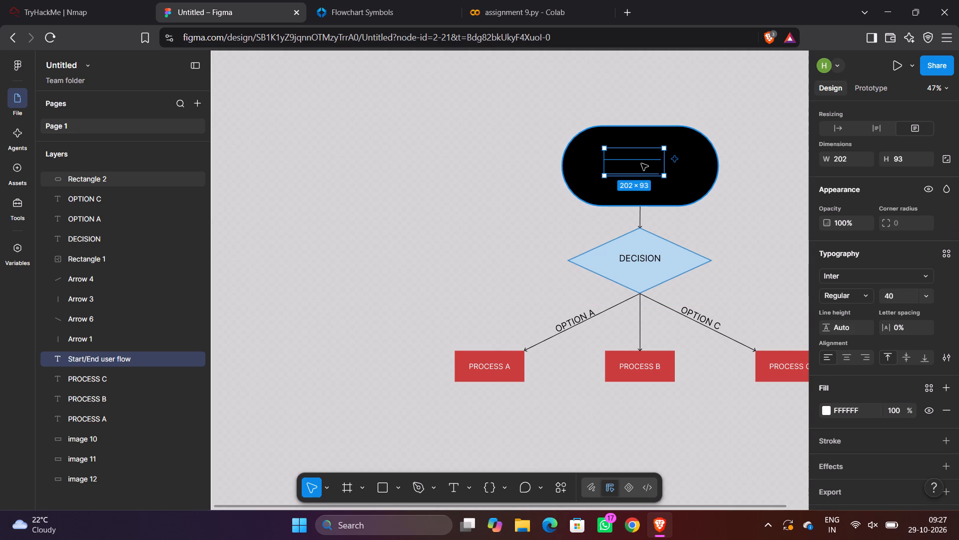
Move the "Start/End user flow" label partly off the black pill's upper-left edge, to about X -374, Y -729.
left_click_drag(641, 163, 590, 131)
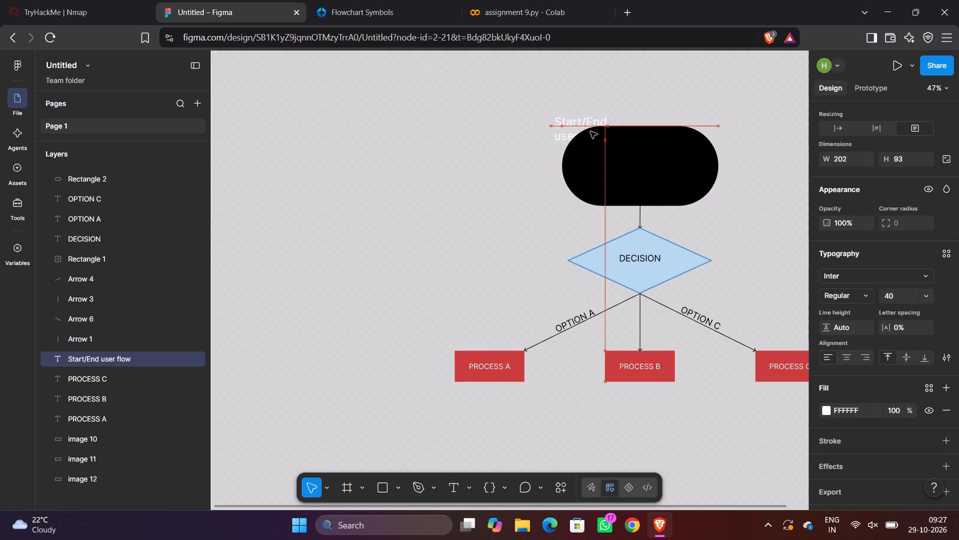
left_click_drag(590, 131, 552, 139)
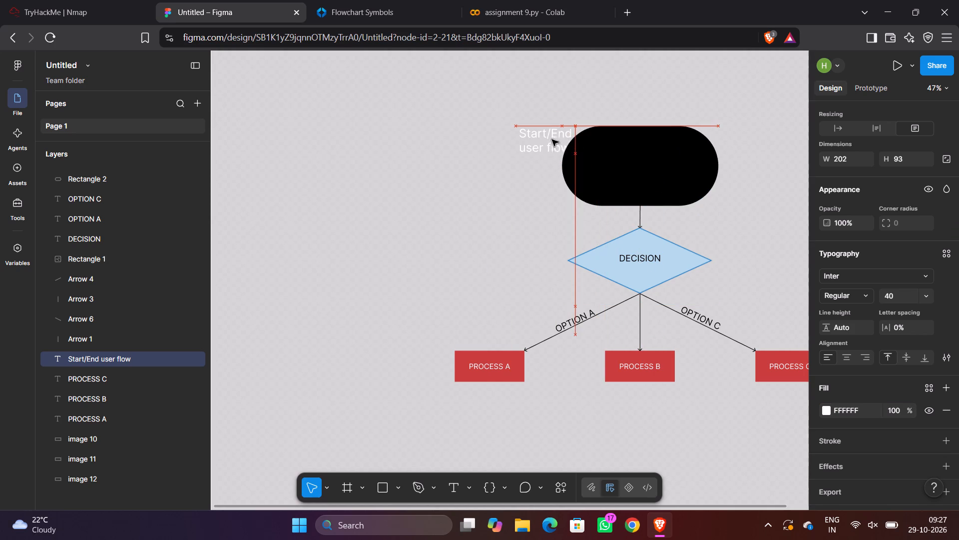
left_click_drag(552, 139, 565, 154)
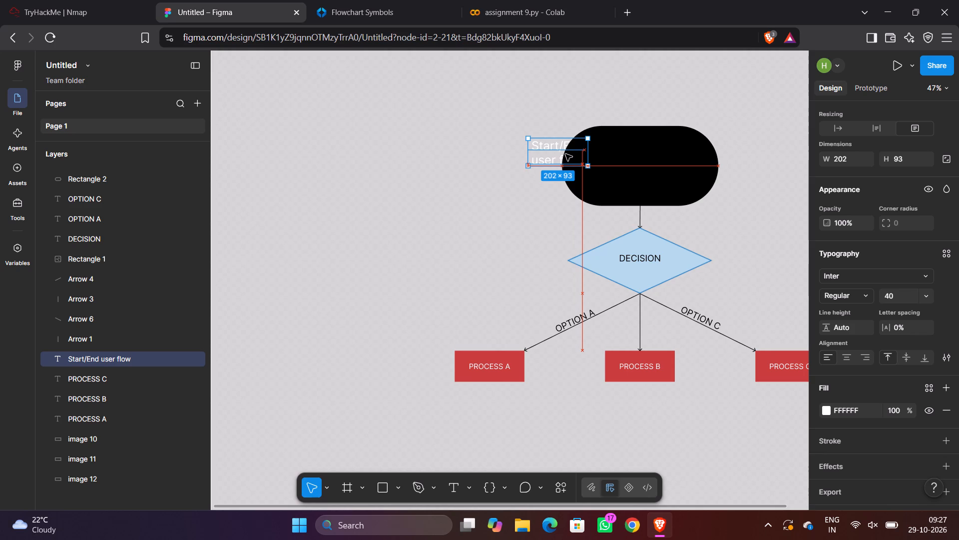
left_click_drag(565, 154, 561, 146)
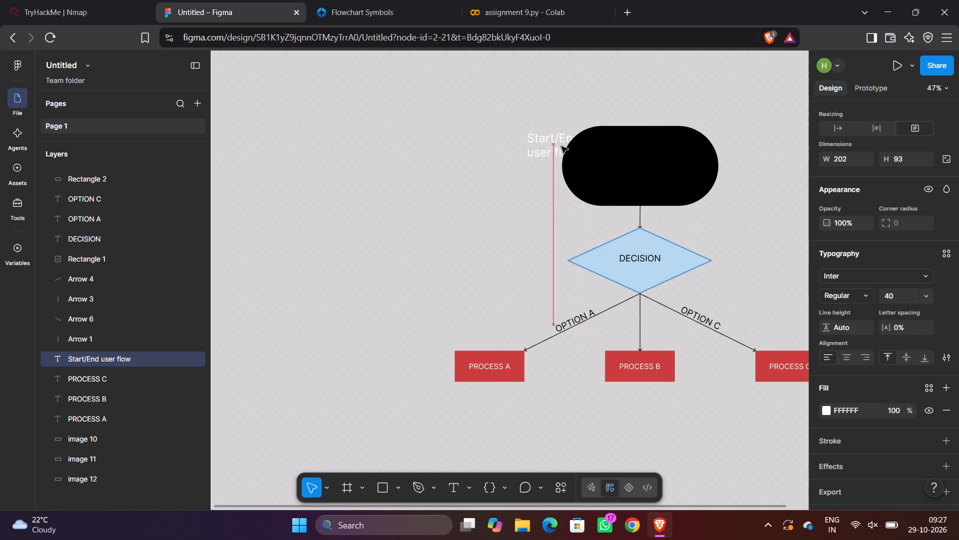
left_click_drag(561, 146, 568, 148)
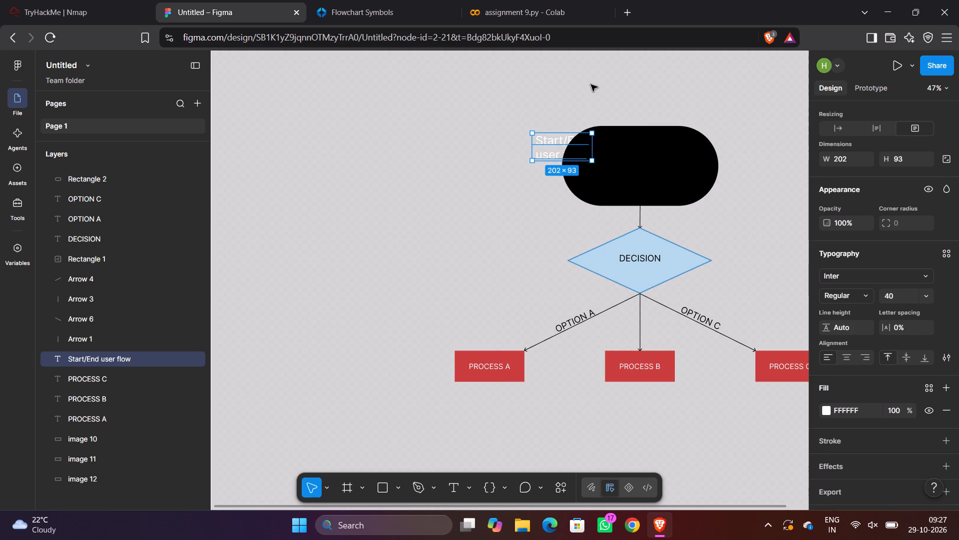
left_click(591, 84)
Examine the position, layout, typography and fill properties of the "Start/End user flow" label half hidden behind the black pill.
left_click(546, 137)
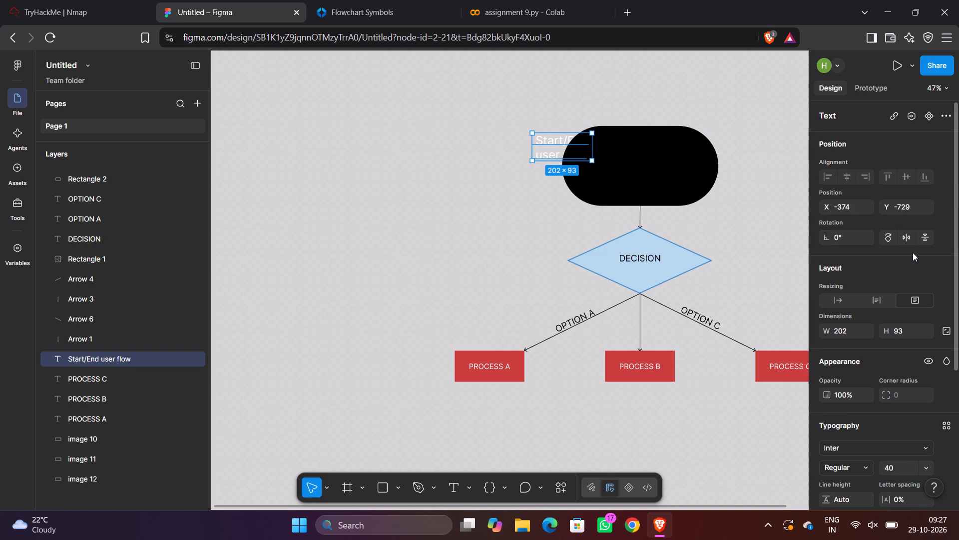
scroll(913, 252, "down", 2)
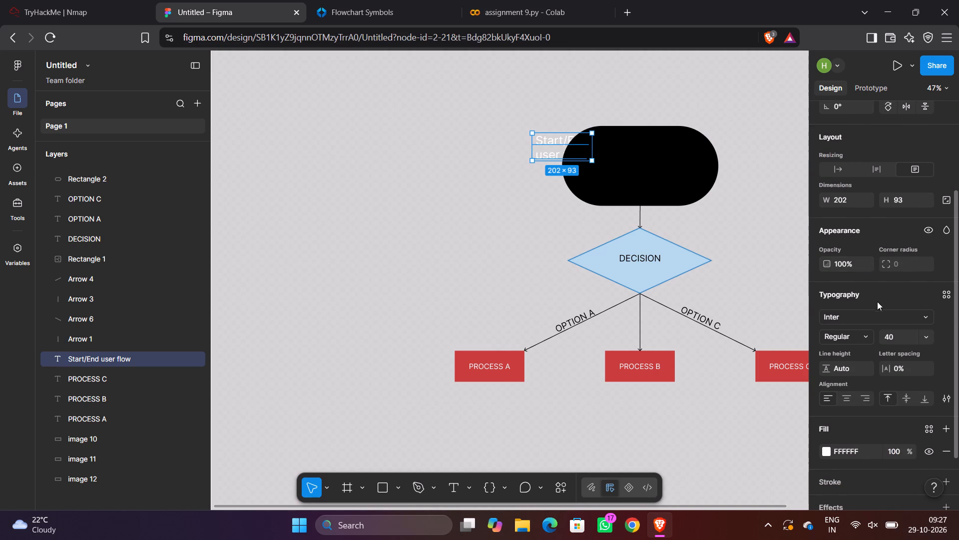
scroll(889, 317, "down", 1)
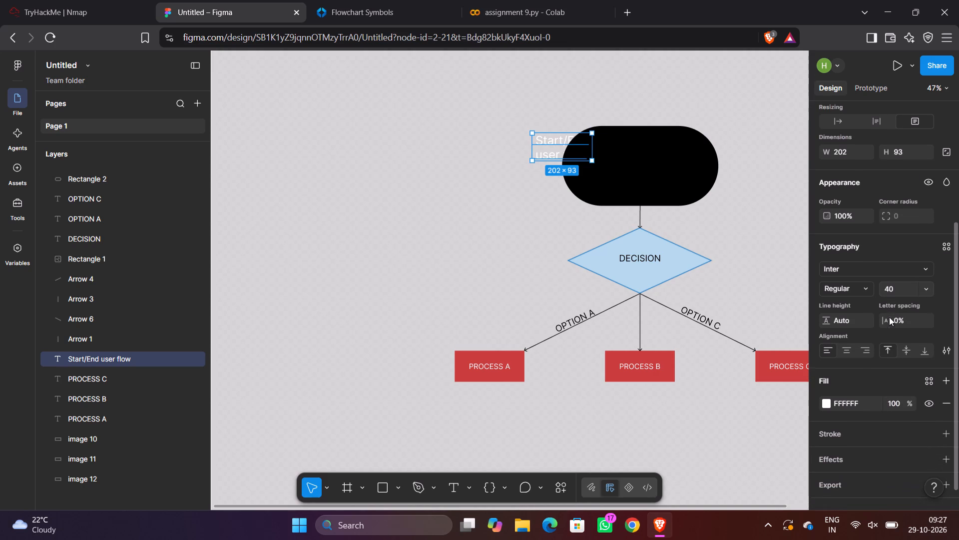
scroll(889, 317, "down", 2)
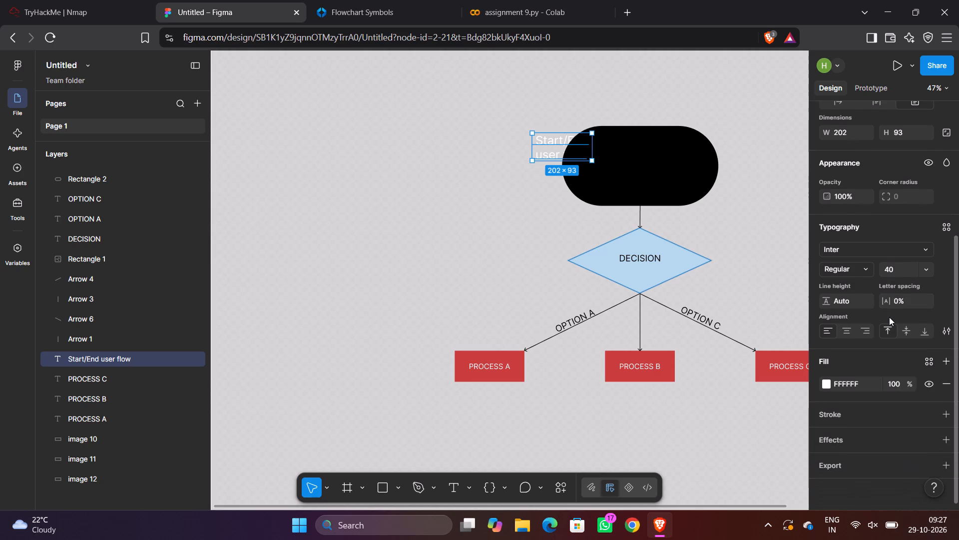
scroll(889, 317, "up", 4)
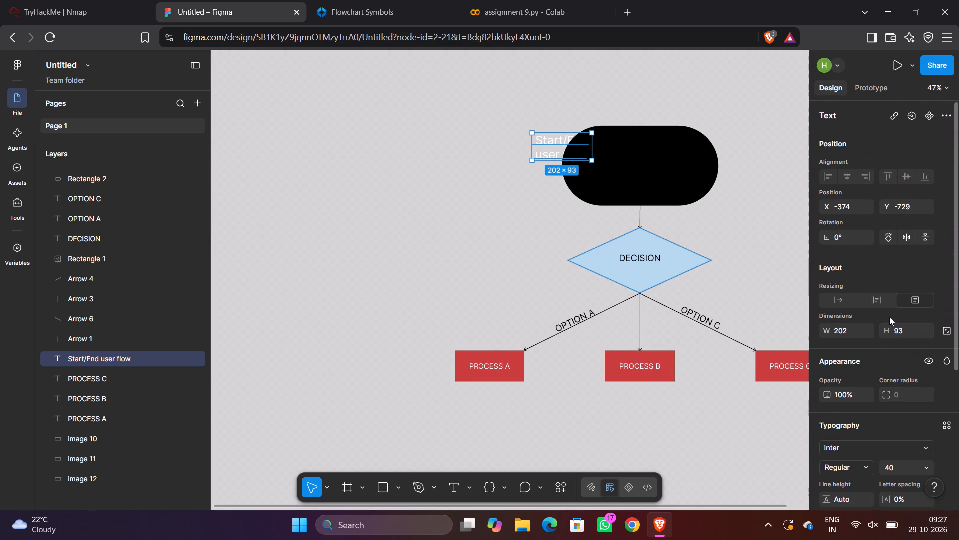
Move the "Start/End user flow" label clear of the black pill to about X -820, Y -711 and copy it.
left_click_drag(547, 147, 636, 161)
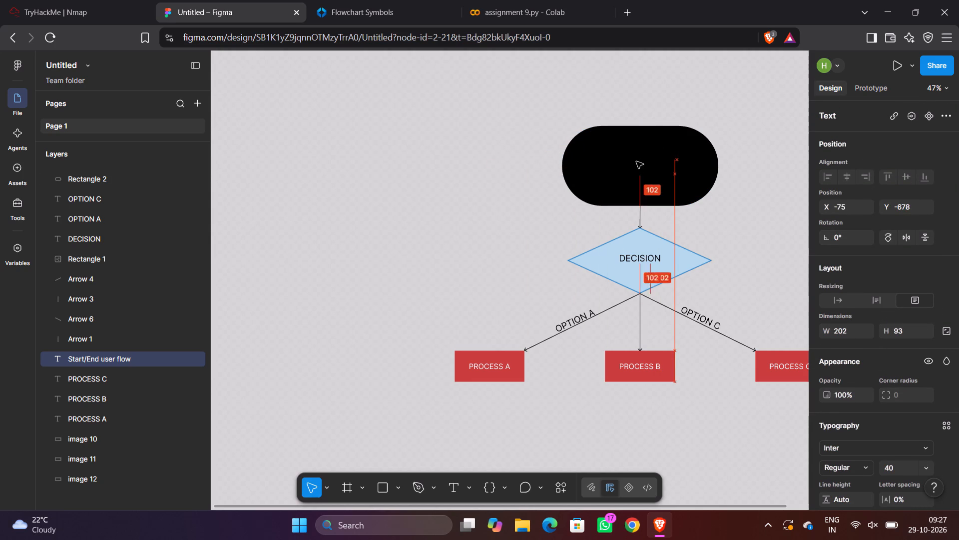
left_click_drag(636, 161, 418, 152)
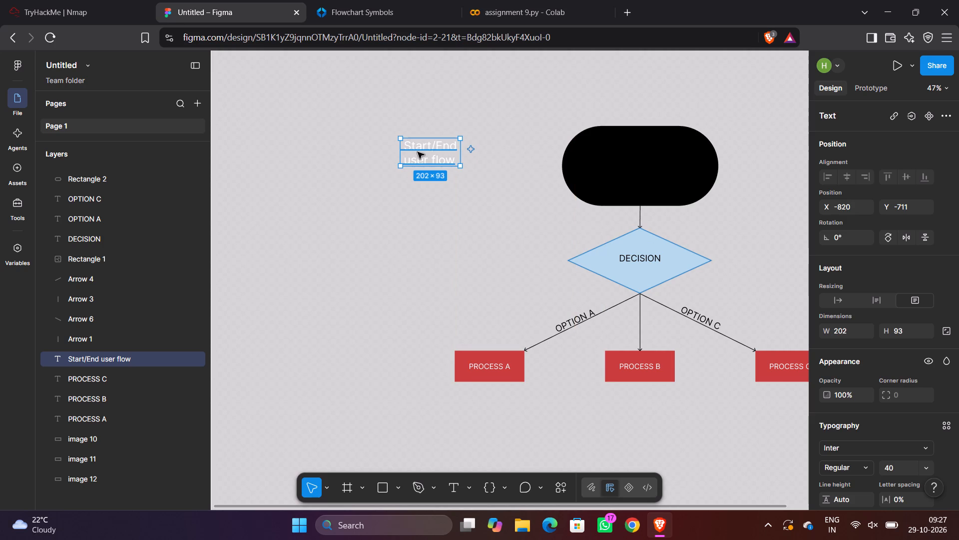
key("ctrl+c")
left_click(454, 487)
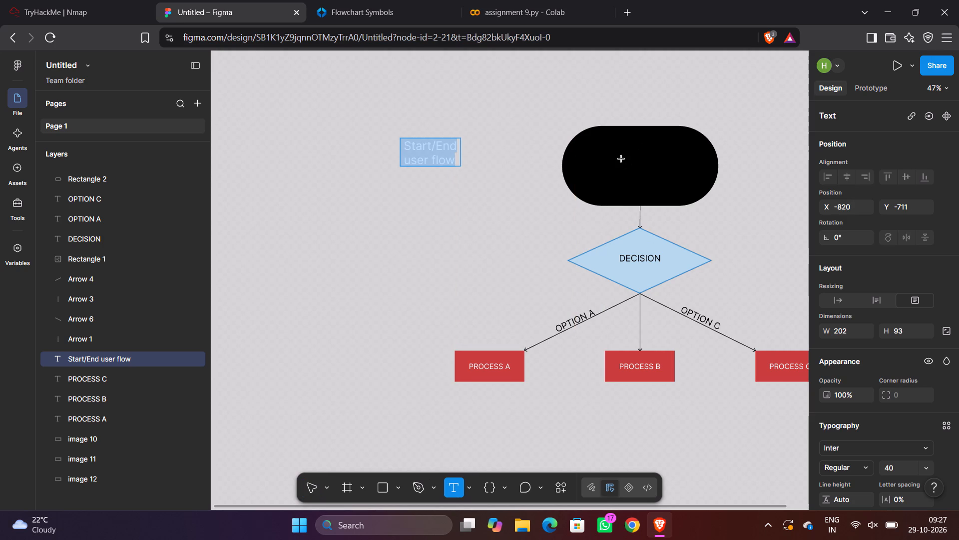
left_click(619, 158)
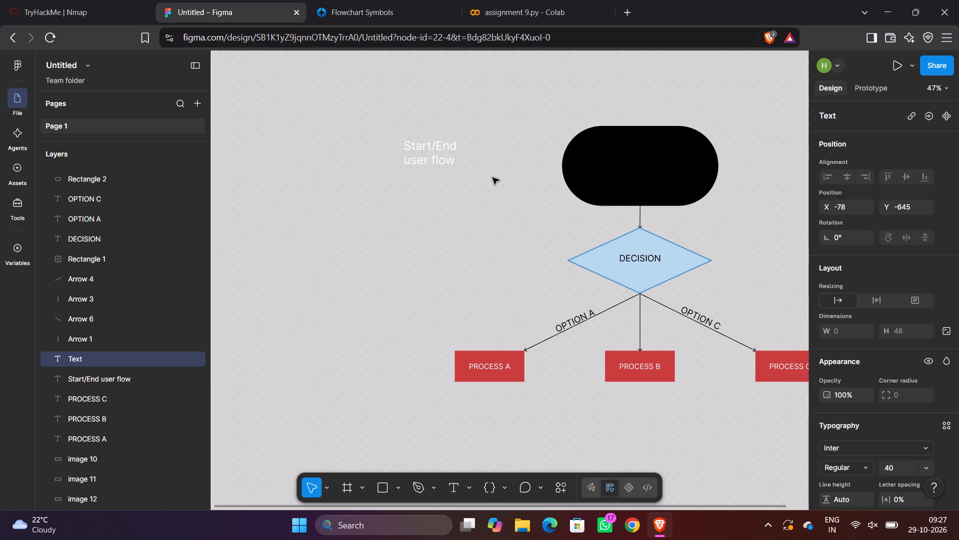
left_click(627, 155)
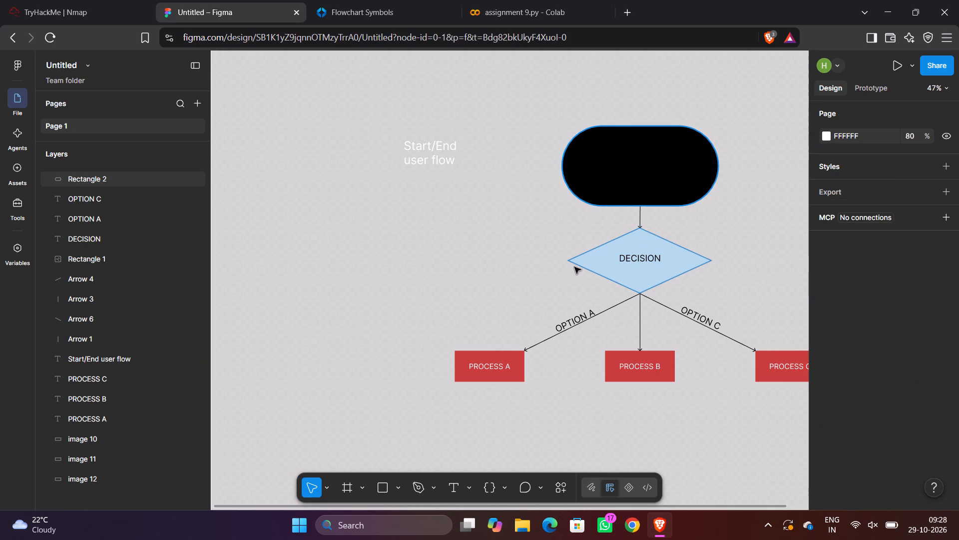
Add a new text at about X -159, Y -636 on top of the black pill, pasting in the copied "Start/End user flow" label.
left_click(454, 483)
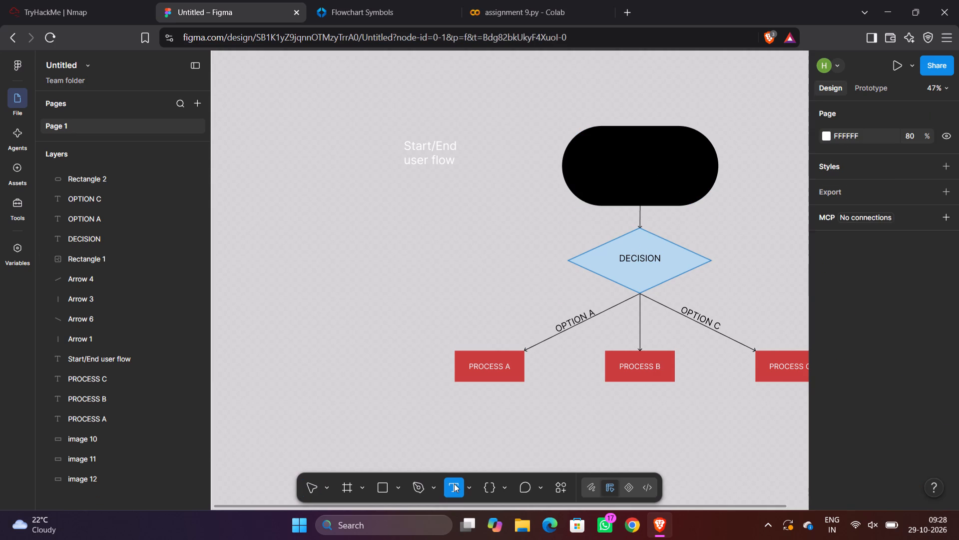
left_click(595, 160)
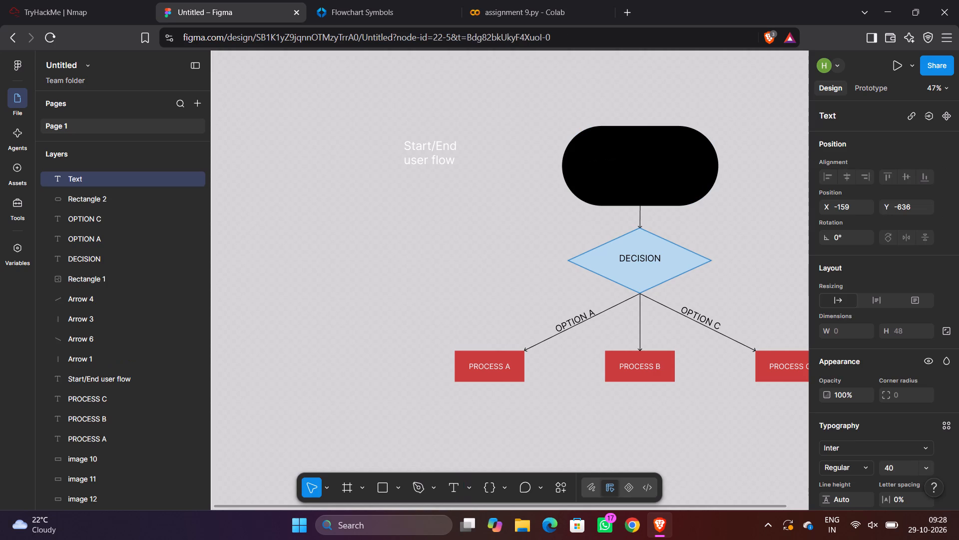
key("ctrl+v")
left_click(621, 177)
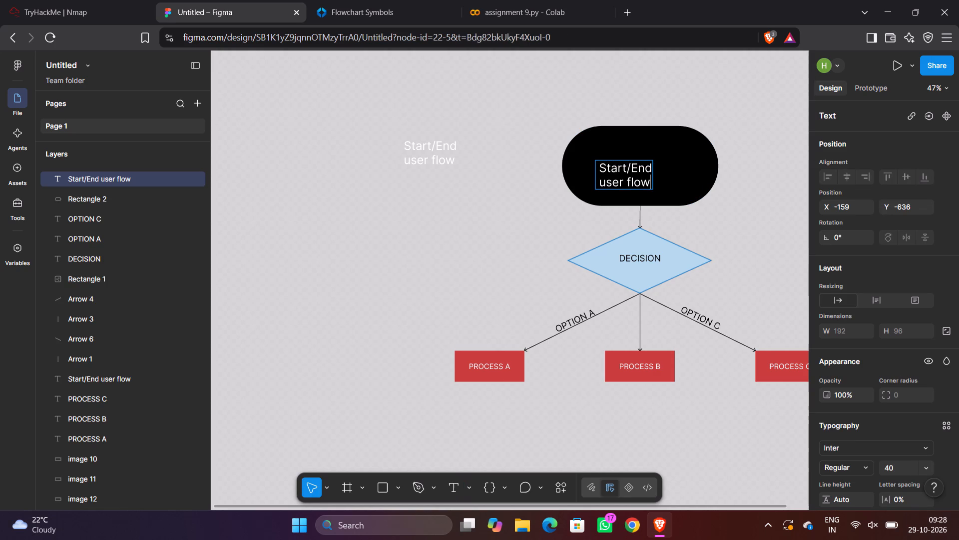
left_click(623, 175)
left_click(527, 183)
left_click(467, 173)
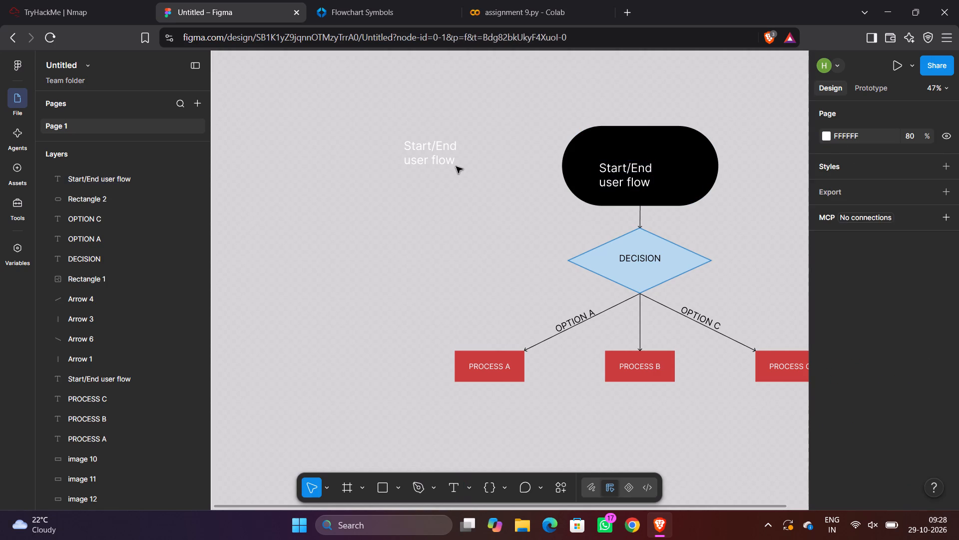
Delete the original "Start/End user flow" label lying on the empty canvas beside the pill.
left_click(409, 143)
key("Delete")
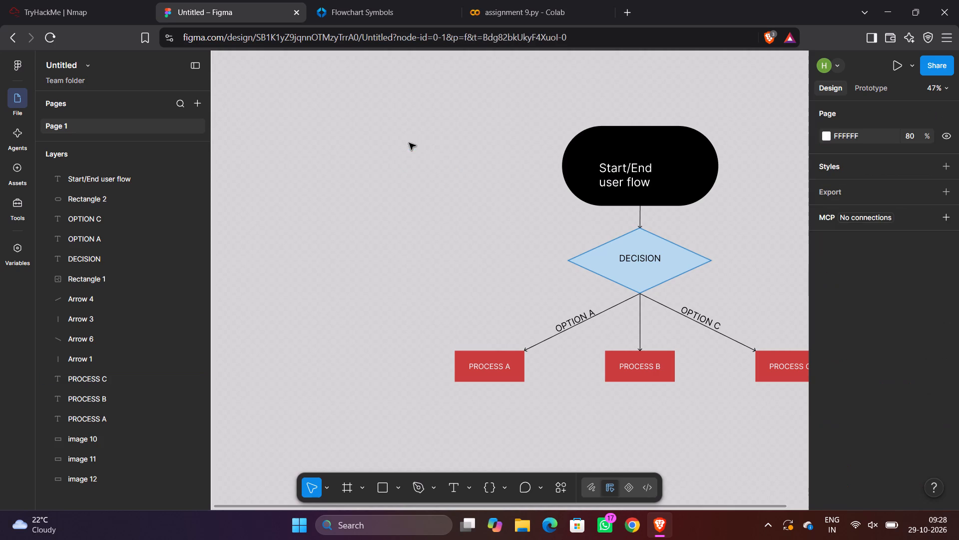
Centre the new "Start/End user flow" label inside the black pill at about X -104, Y -657.
left_click_drag(617, 172, 627, 166)
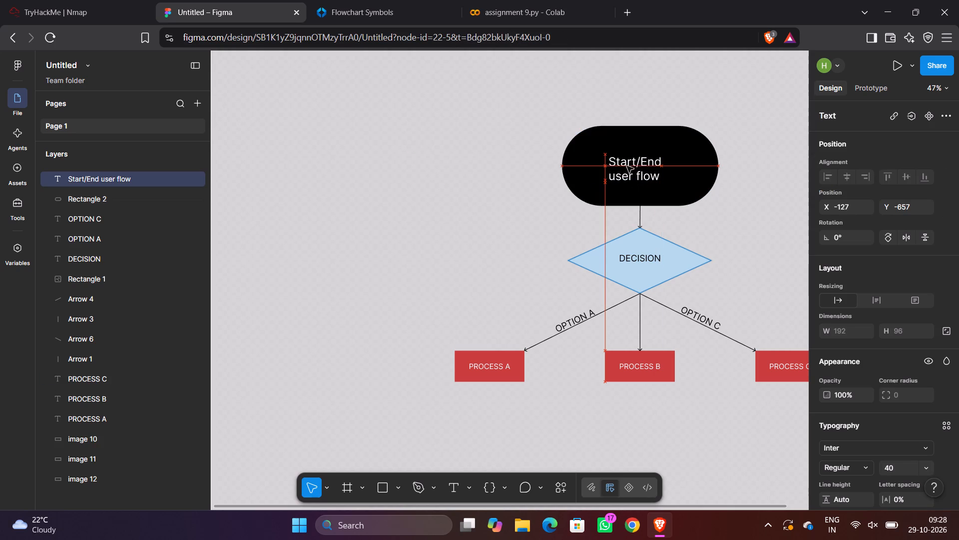
left_click_drag(627, 166, 635, 164)
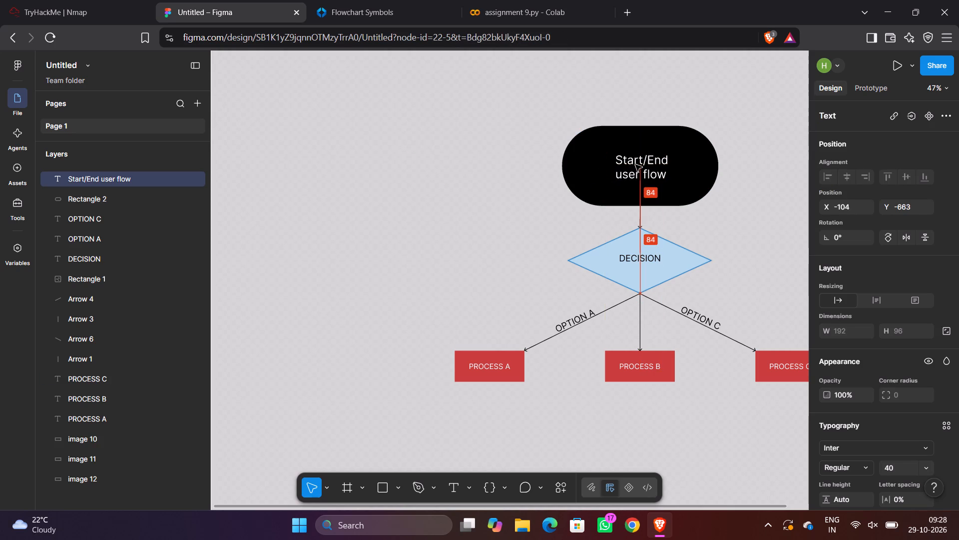
left_click_drag(635, 164, 634, 167)
left_click(465, 199)
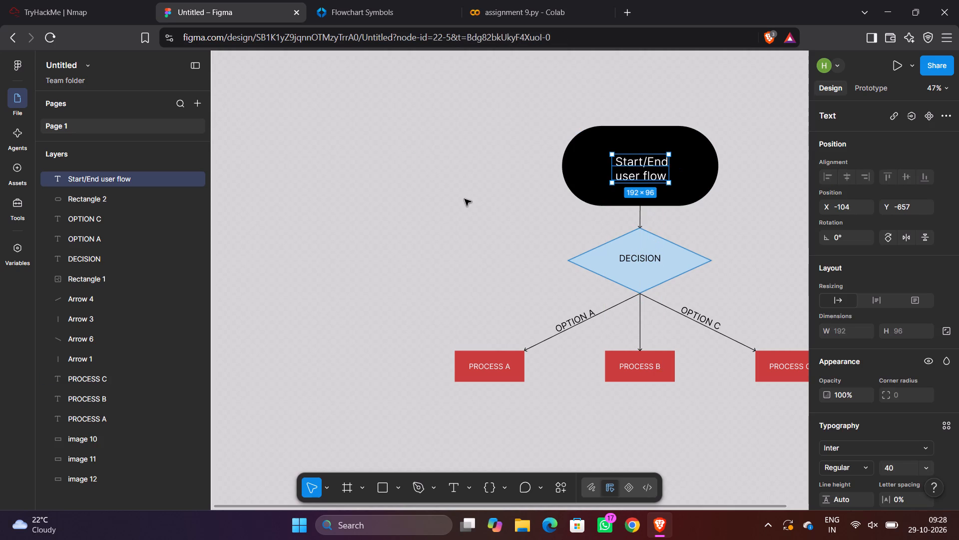
Set the font size of the DECISION label in the blue diamond to 35.
scroll(465, 199, "left", 1)
scroll(465, 199, "down", 1)
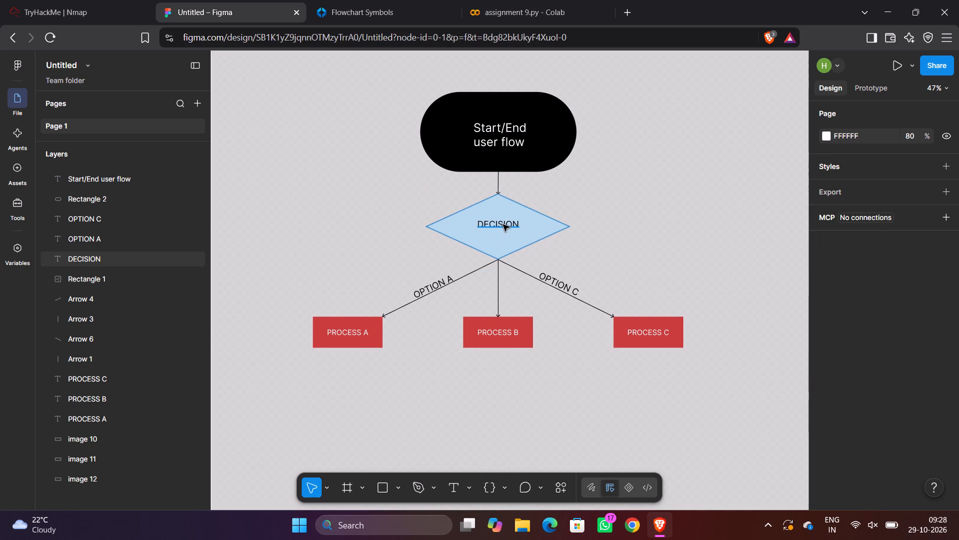
left_click(503, 224)
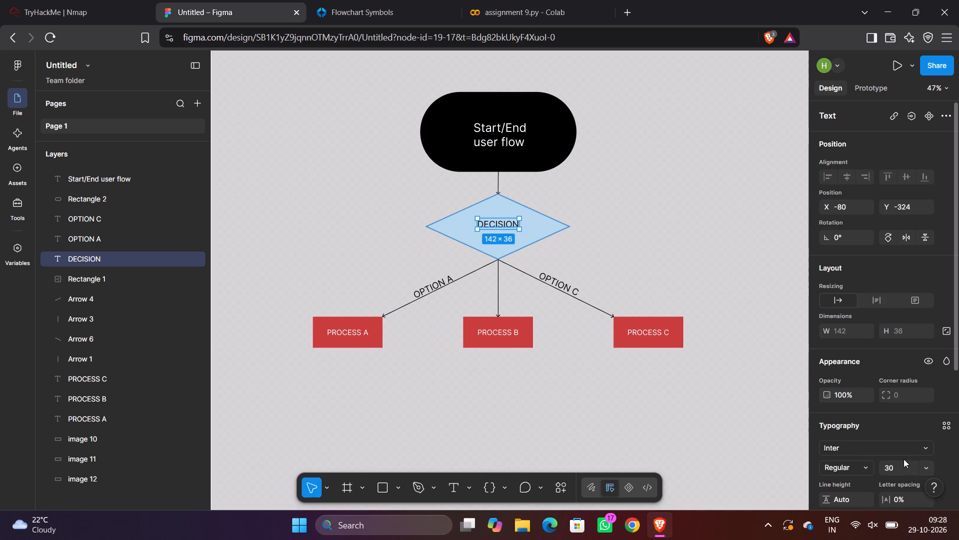
left_click(905, 463)
key("BackSpace")
type("35")
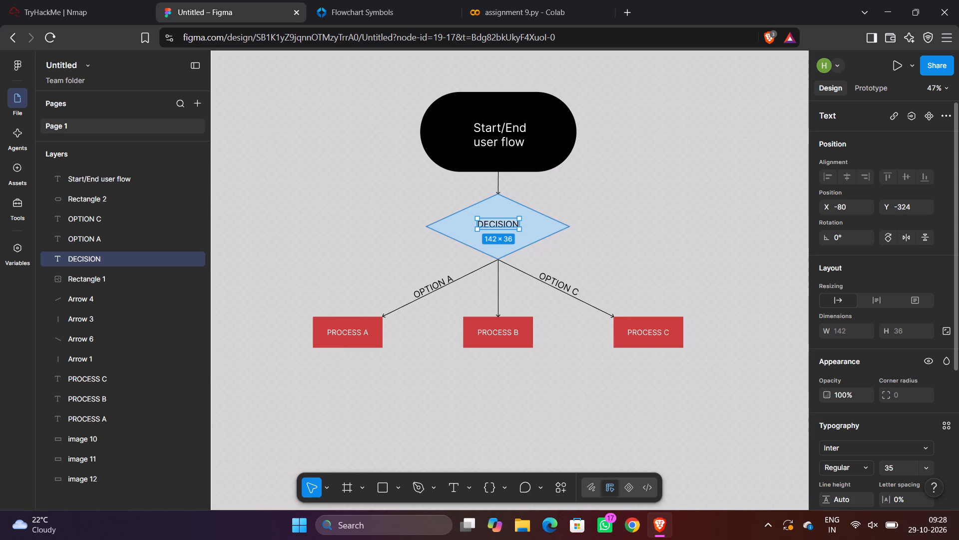
key("Return")
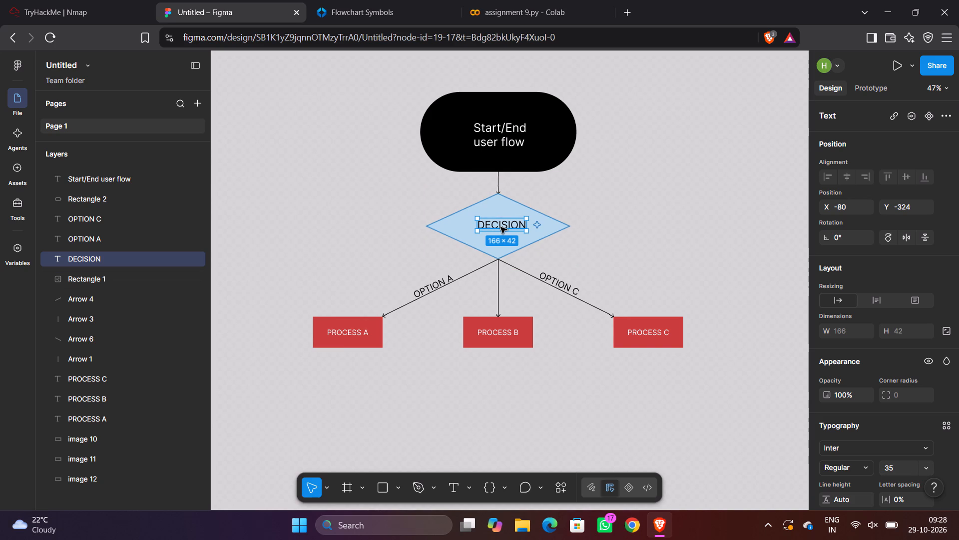
Recentre the enlarged DECISION label within the blue diamond at about X -91, Y -327.
left_click(500, 227)
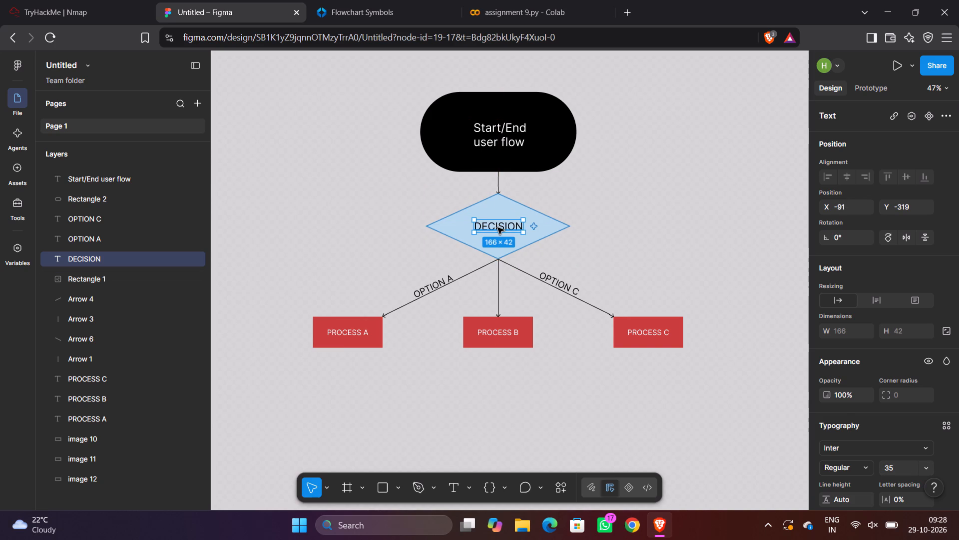
left_click(497, 227)
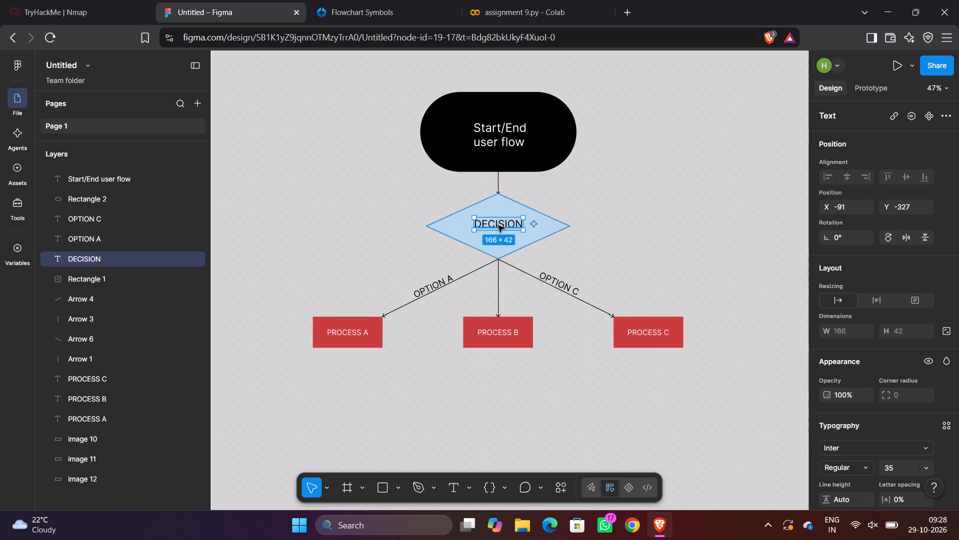
left_click(613, 198)
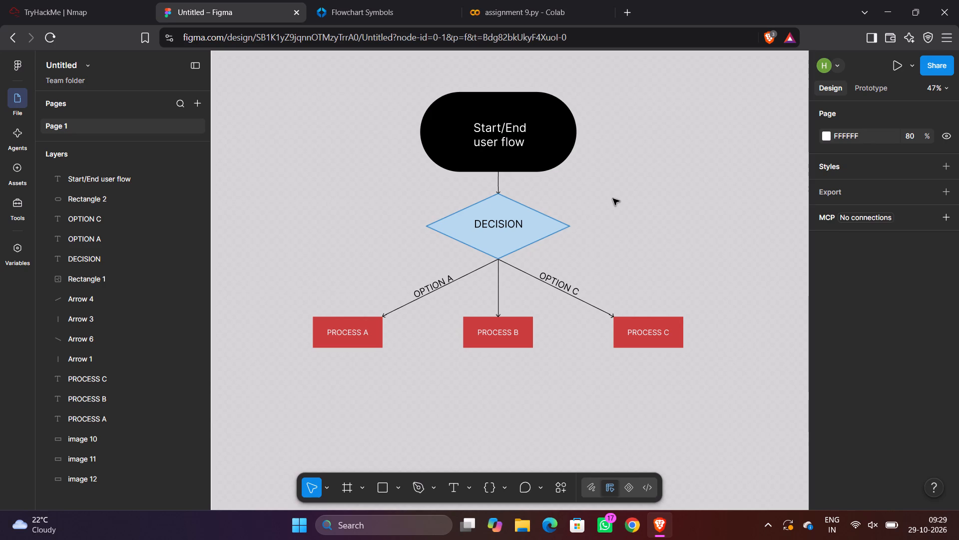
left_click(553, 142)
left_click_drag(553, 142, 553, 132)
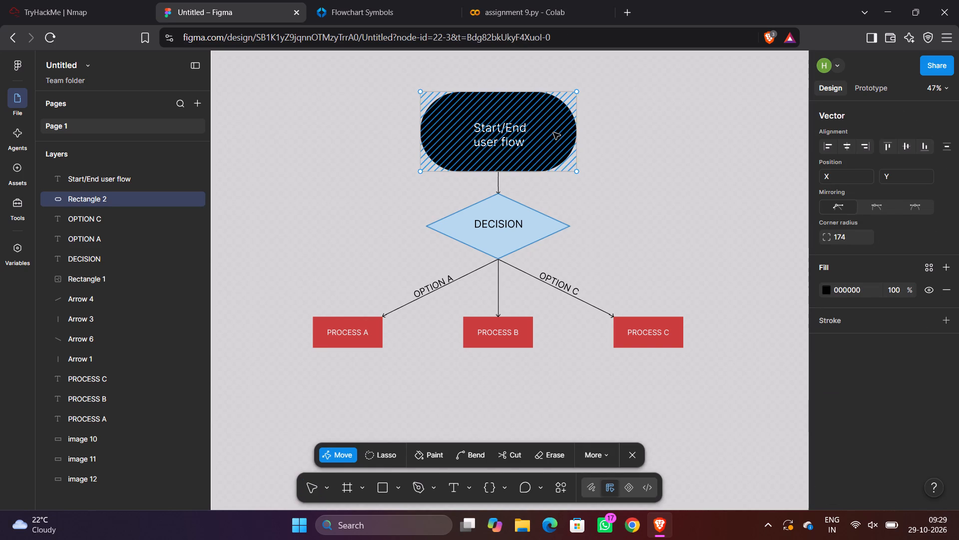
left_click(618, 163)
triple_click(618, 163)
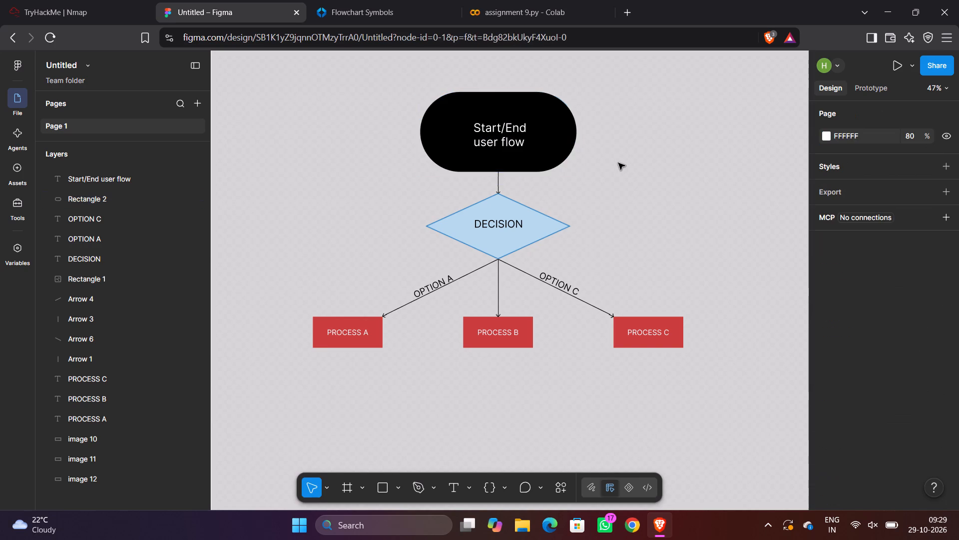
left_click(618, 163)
Move the black pill and its "Start/End user flow" label together up away from the diamond, to about X -272, Y -1070.
left_click_drag(371, 88, 556, 131)
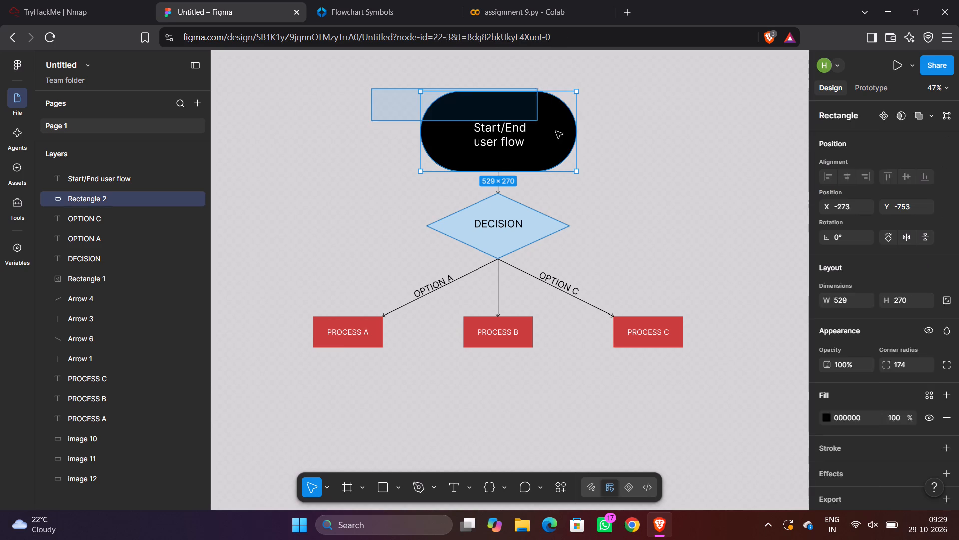
left_click_drag(556, 131, 603, 171)
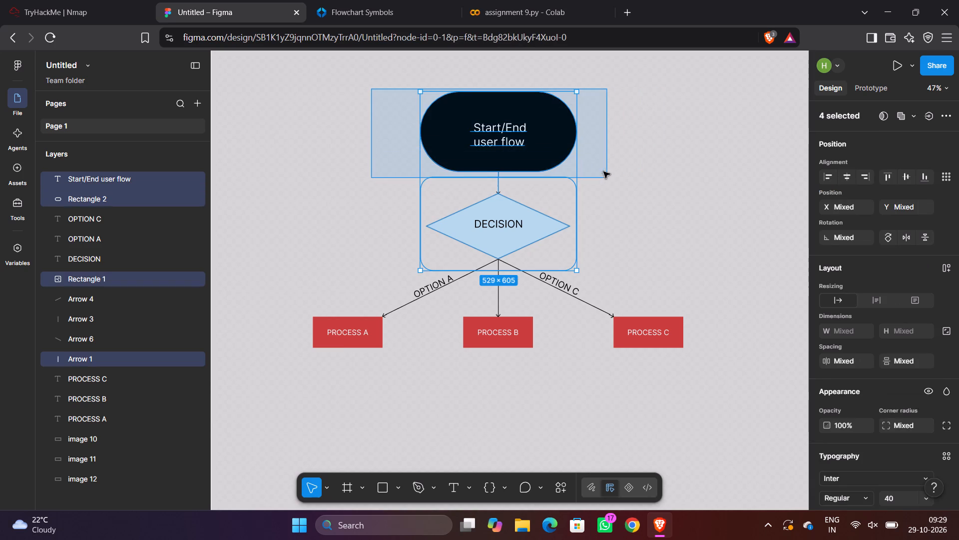
left_click_drag(603, 171, 597, 157)
left_click_drag(552, 143, 539, 78)
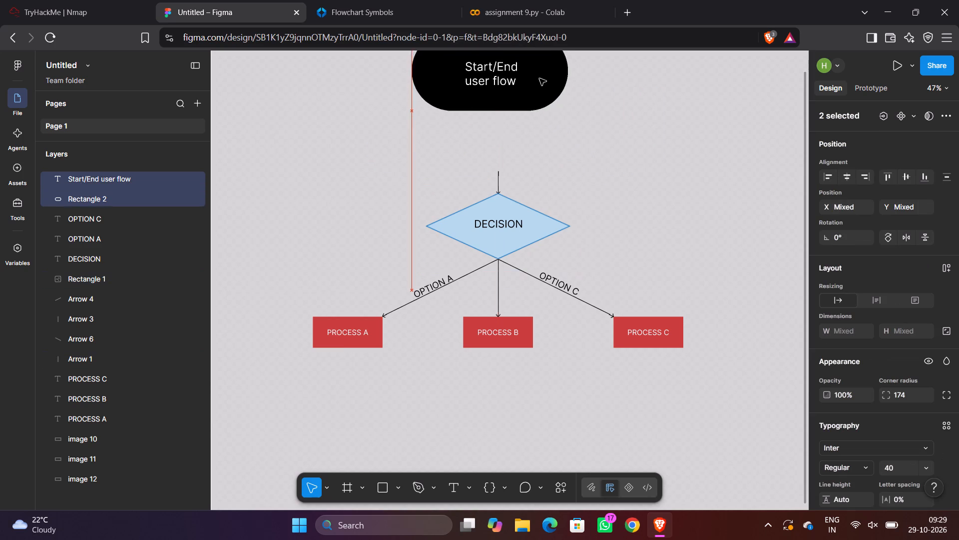
left_click_drag(539, 78, 554, 175)
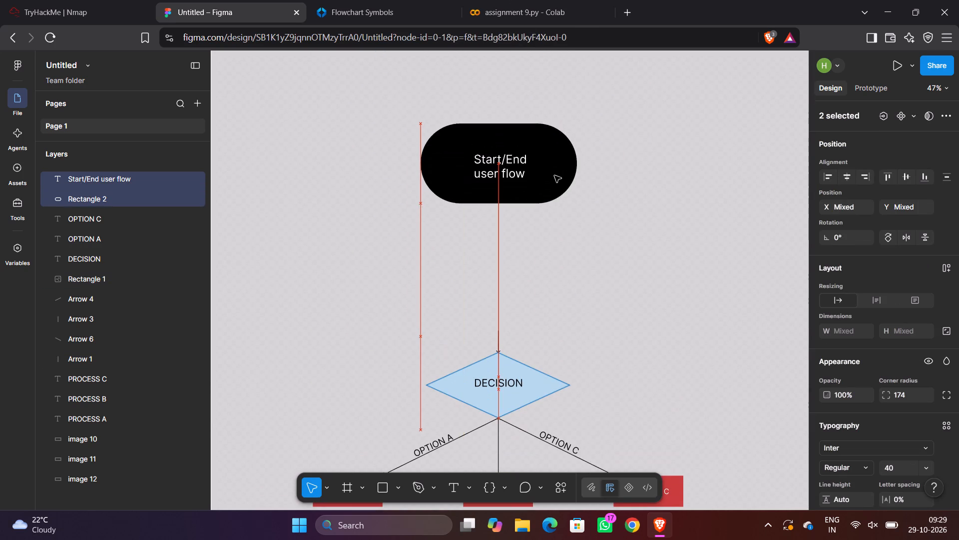
left_click_drag(554, 175, 553, 208)
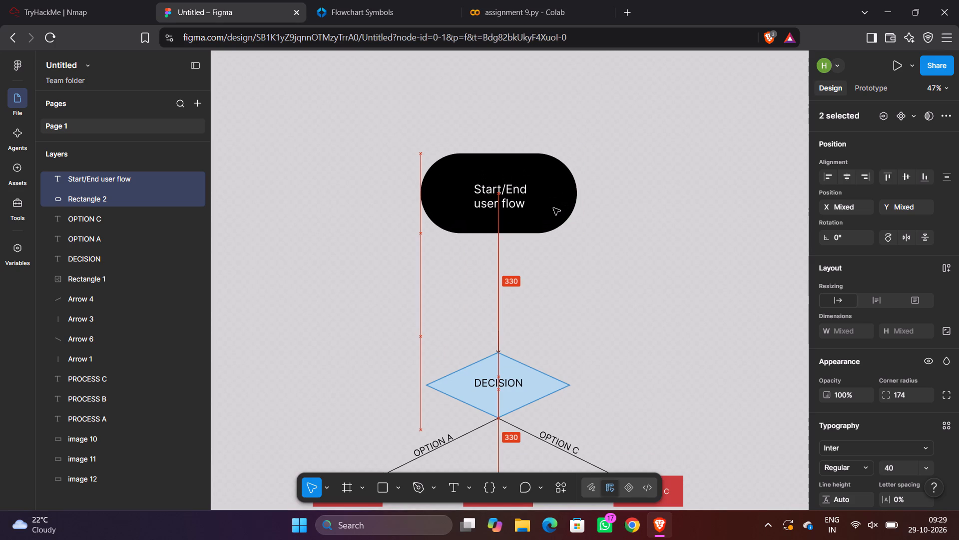
left_click_drag(553, 208, 554, 211)
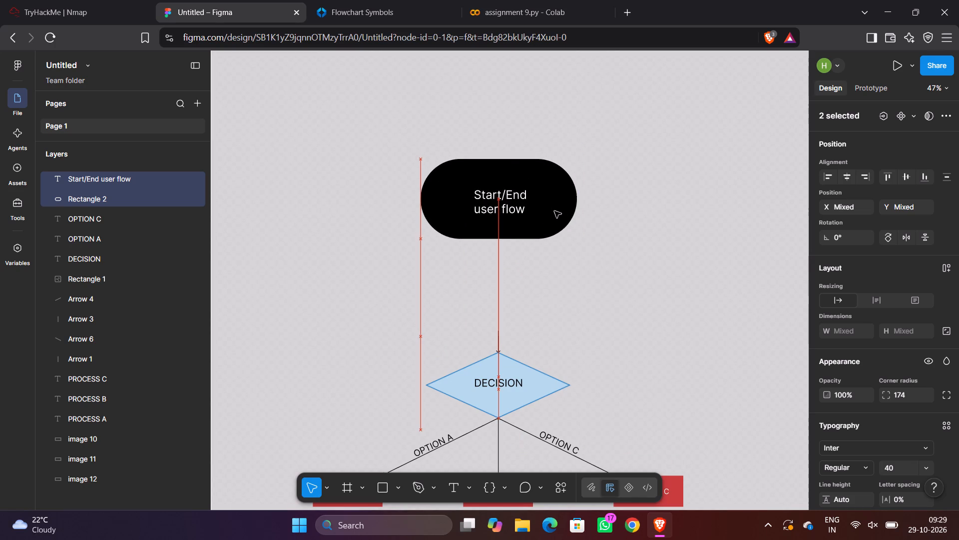
left_click_drag(554, 211, 554, 209)
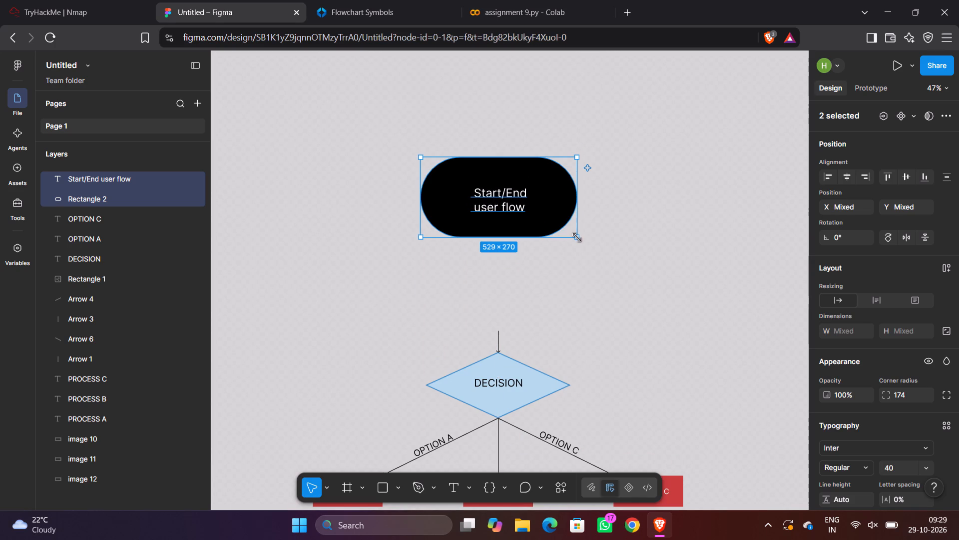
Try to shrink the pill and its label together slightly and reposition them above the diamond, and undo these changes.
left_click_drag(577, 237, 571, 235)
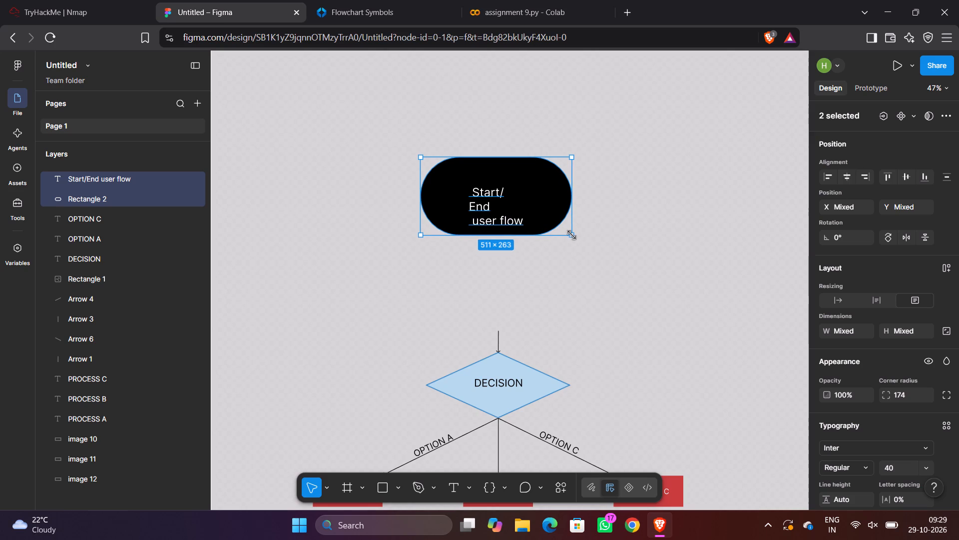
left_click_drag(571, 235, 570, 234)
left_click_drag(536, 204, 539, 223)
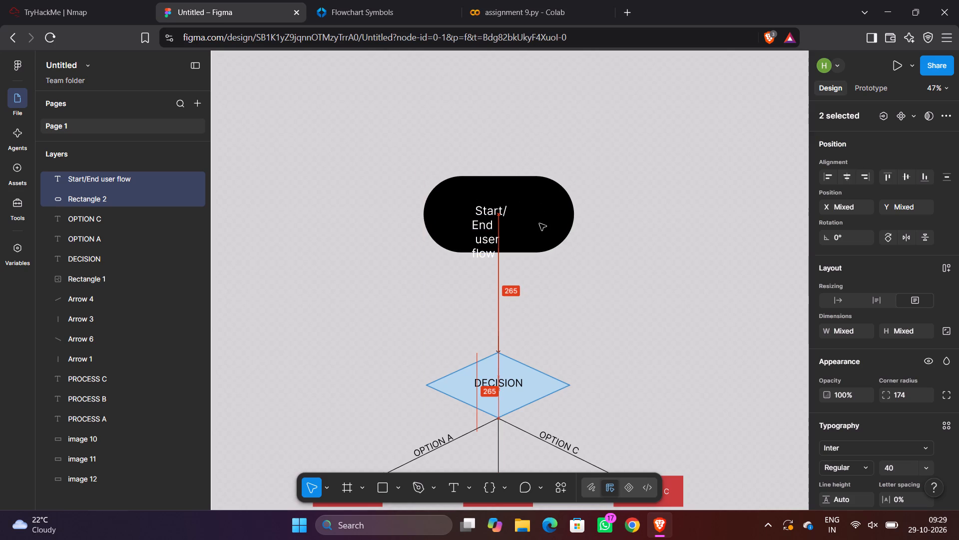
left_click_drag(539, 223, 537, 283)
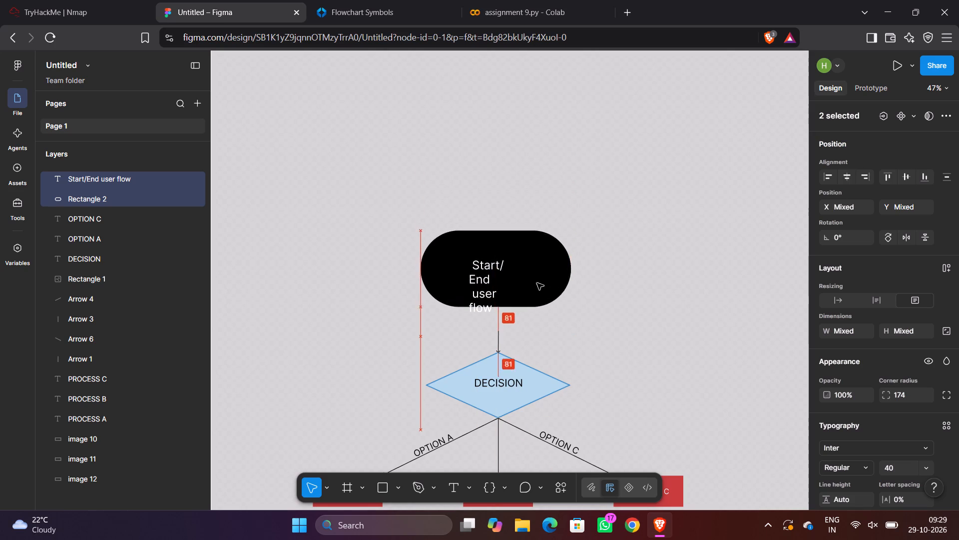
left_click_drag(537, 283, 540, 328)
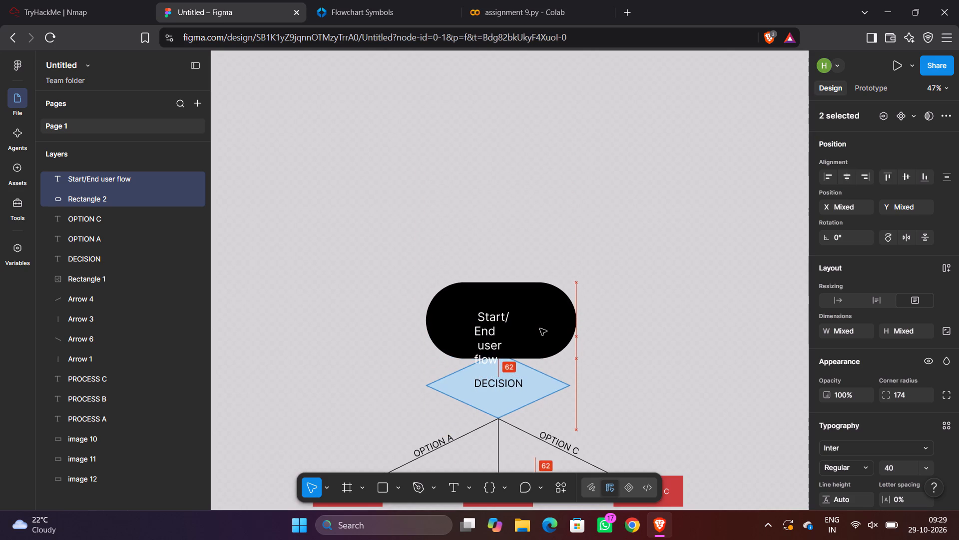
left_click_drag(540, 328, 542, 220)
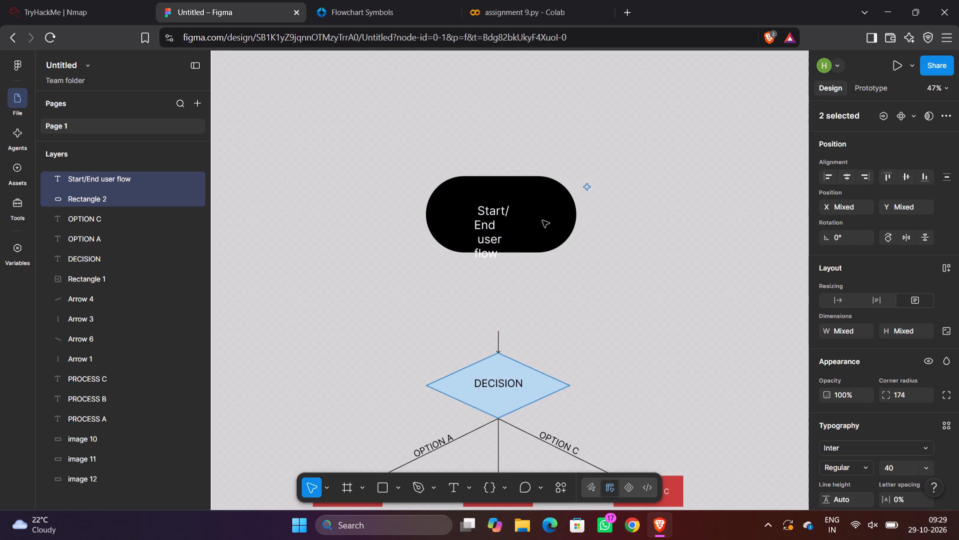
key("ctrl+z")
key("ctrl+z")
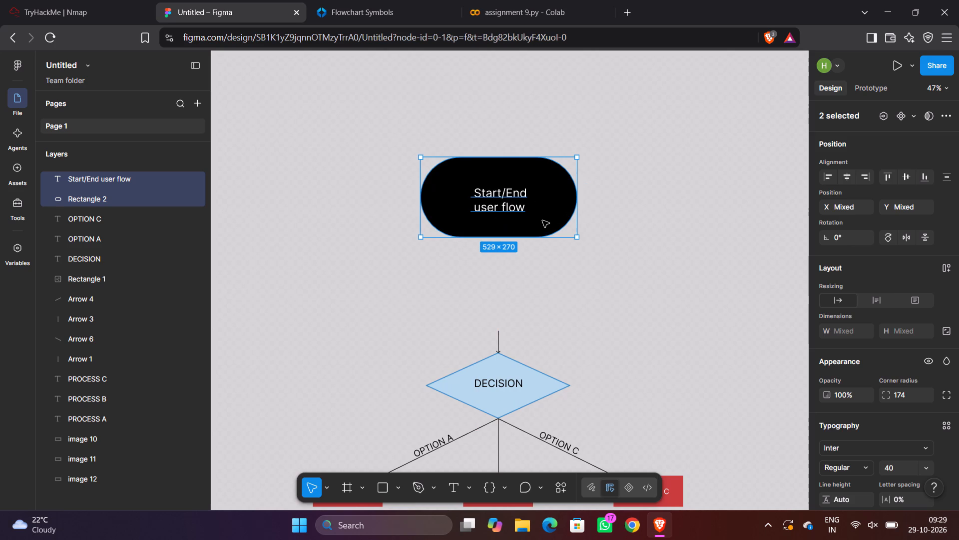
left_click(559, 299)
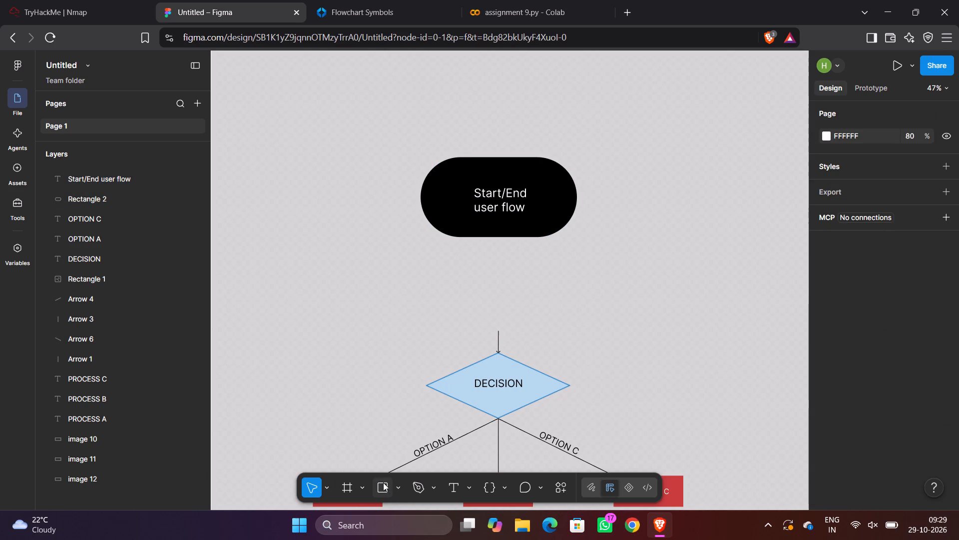
Duplicate the red rectangle behind the PROCESS A label.
scroll(372, 417, "down", 1)
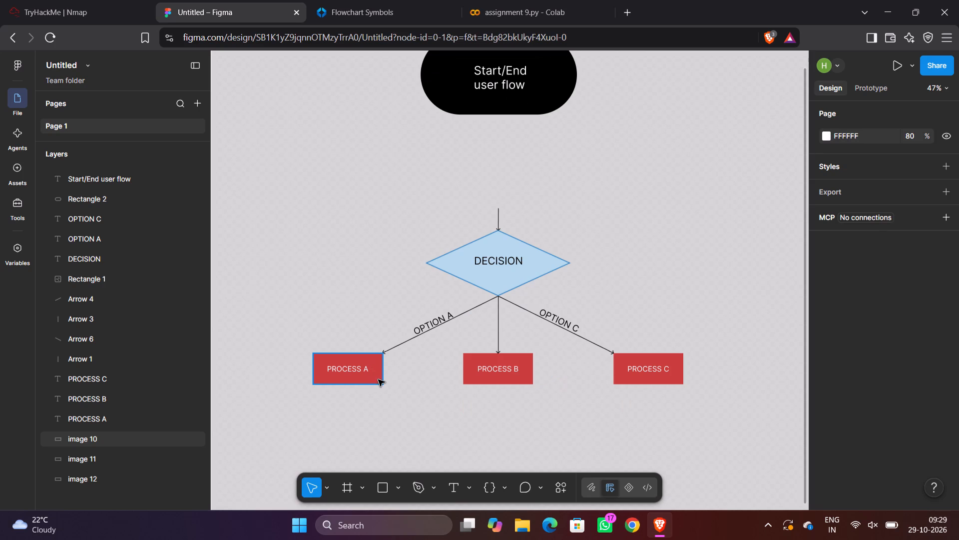
left_click(378, 379)
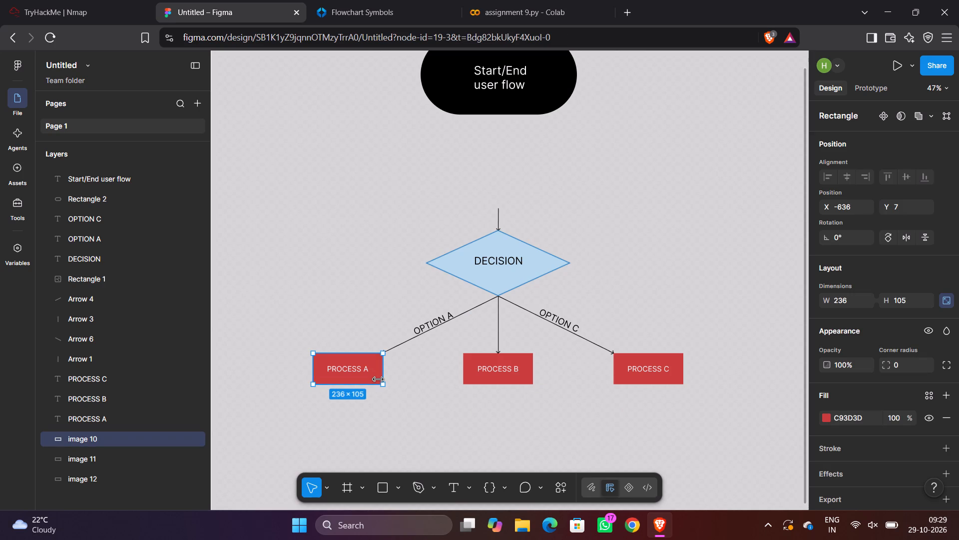
key("ctrl+c")
key("ctrl+v")
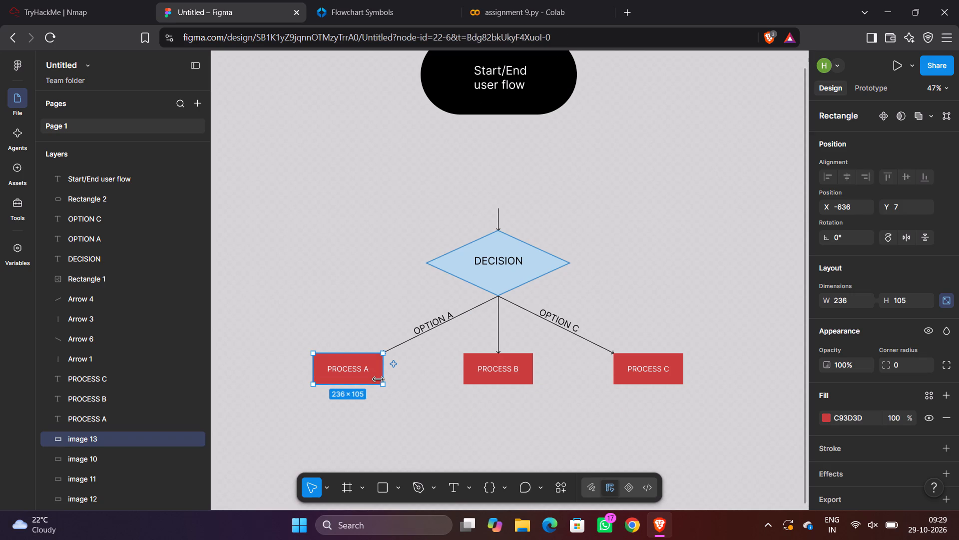
Place the copied red rectangle centred at the top of the arrow leading into the DECISION diamond, at X -127, Y -589.
key("Up")
key("Up")
key("Up")
key("Up")
key("Up")
key("Up")
key("Up")
key("Up")
key("Up")
key("Up")
key("Up")
key("Up")
key("Up")
key("Up")
key("Up")
key("Up")
key("Up")
key("Up")
key("Up")
key("Up")
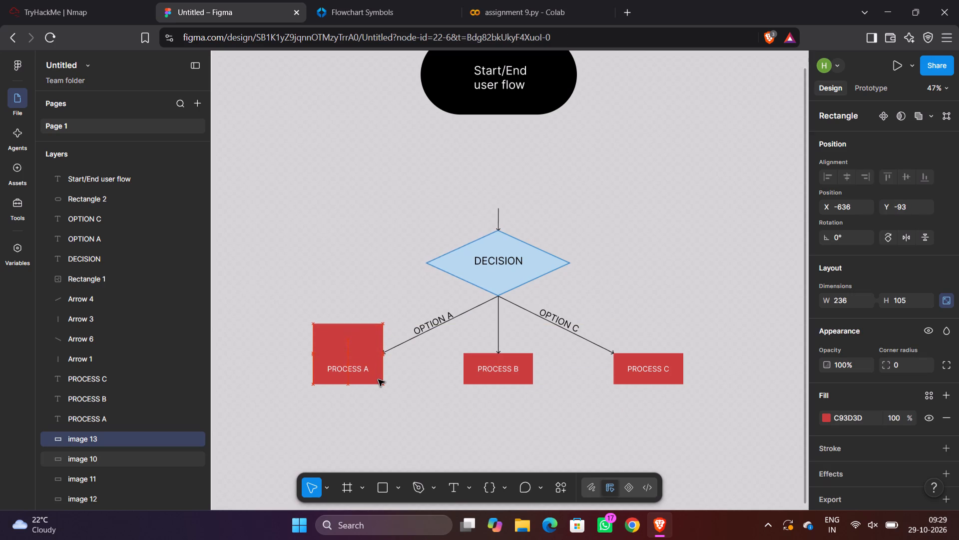
left_click_drag(372, 339, 555, 188)
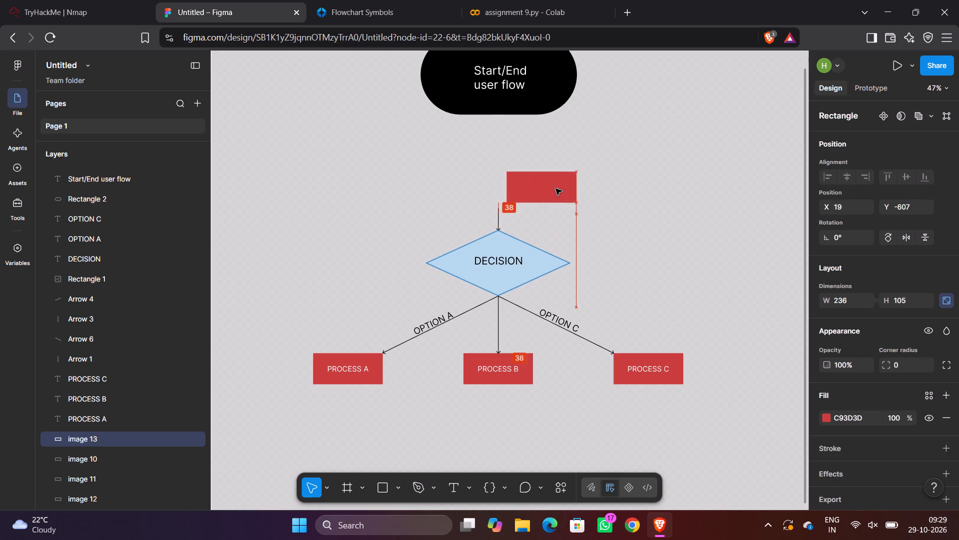
left_click_drag(555, 188, 528, 193)
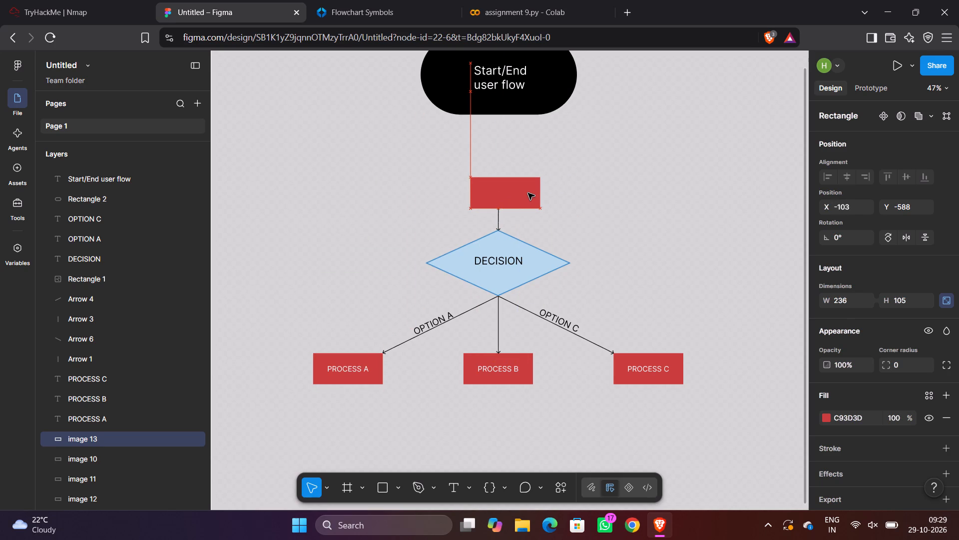
left_click_drag(528, 193, 522, 191)
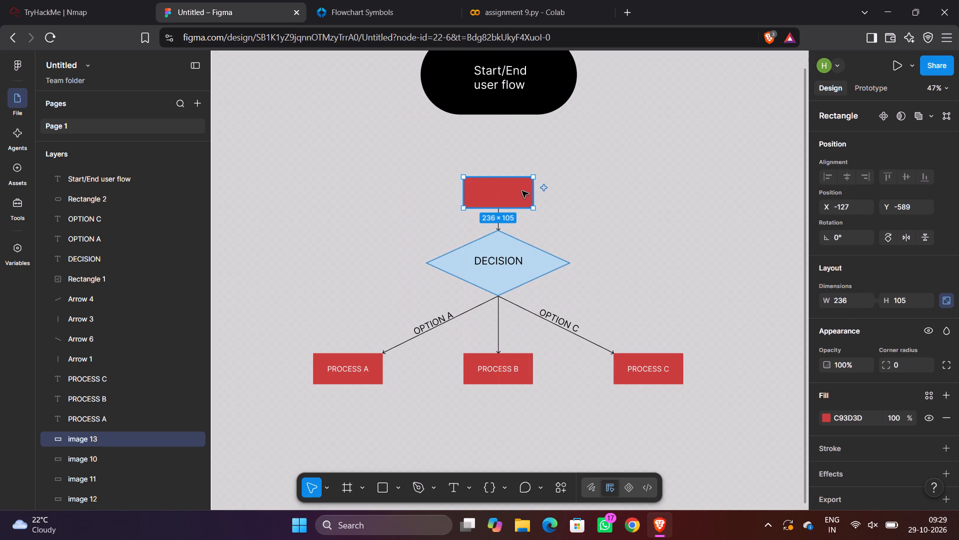
left_click(601, 177)
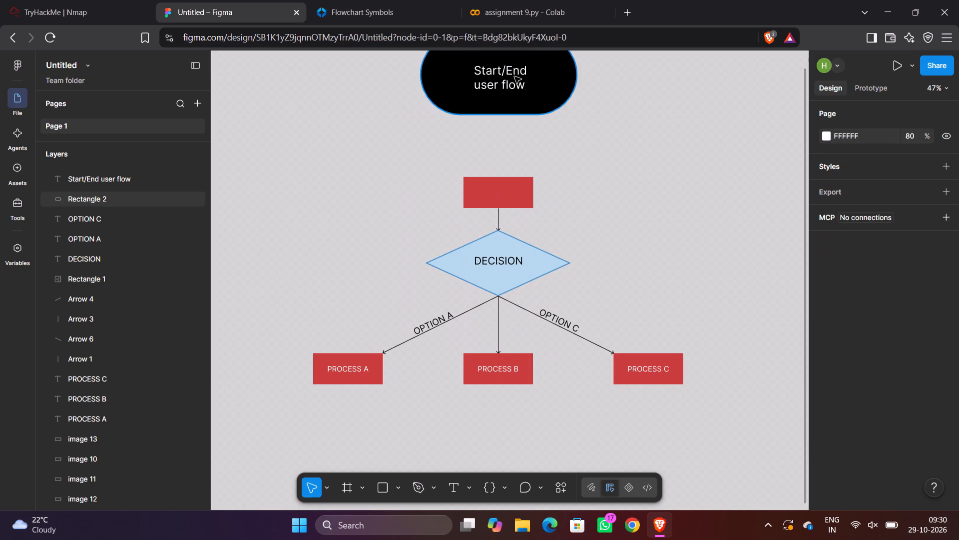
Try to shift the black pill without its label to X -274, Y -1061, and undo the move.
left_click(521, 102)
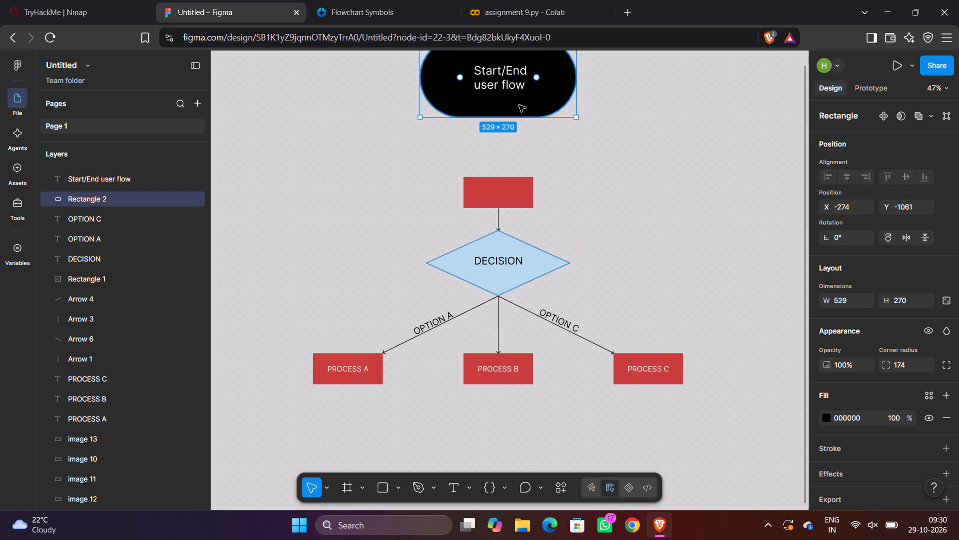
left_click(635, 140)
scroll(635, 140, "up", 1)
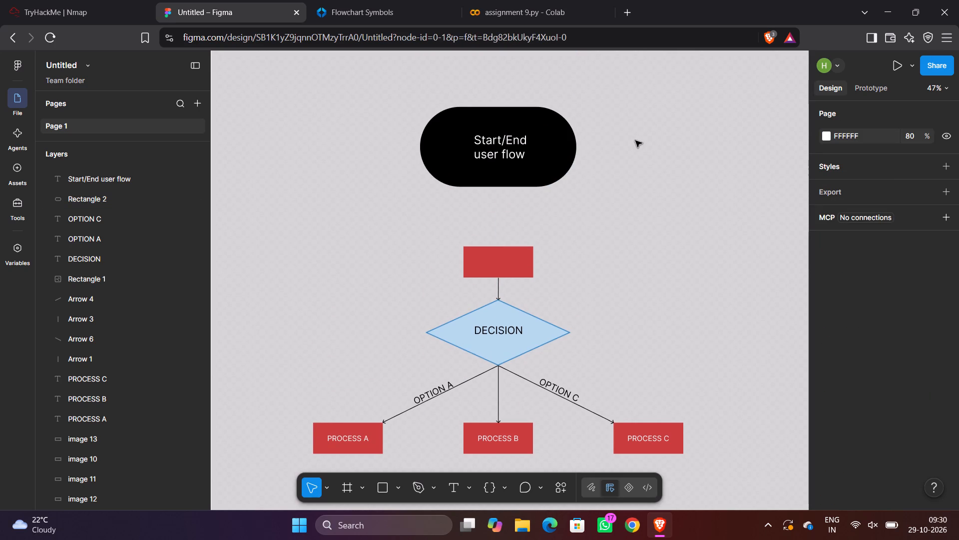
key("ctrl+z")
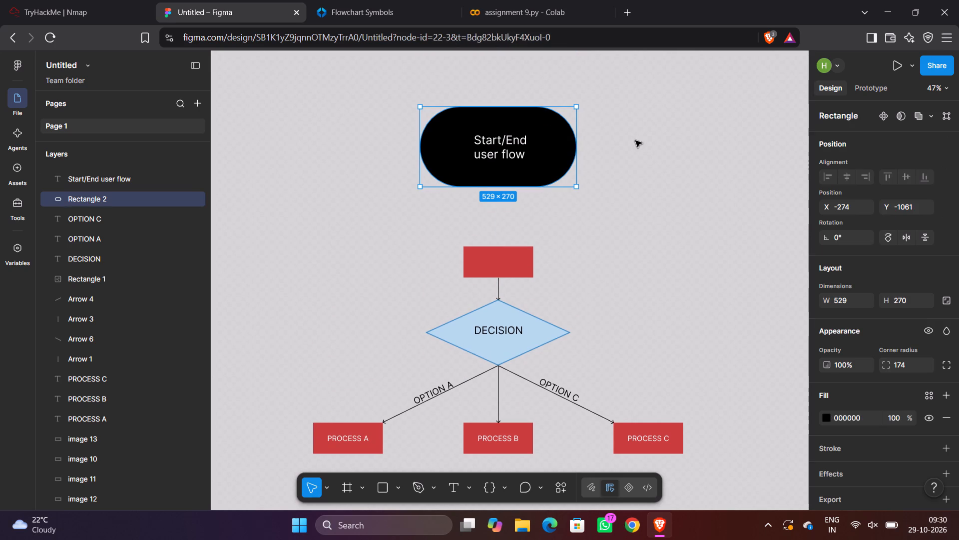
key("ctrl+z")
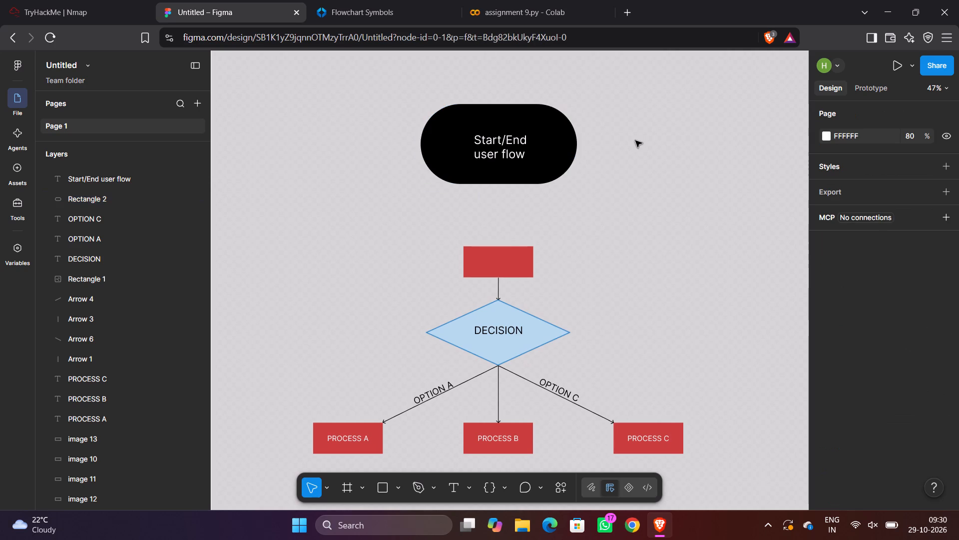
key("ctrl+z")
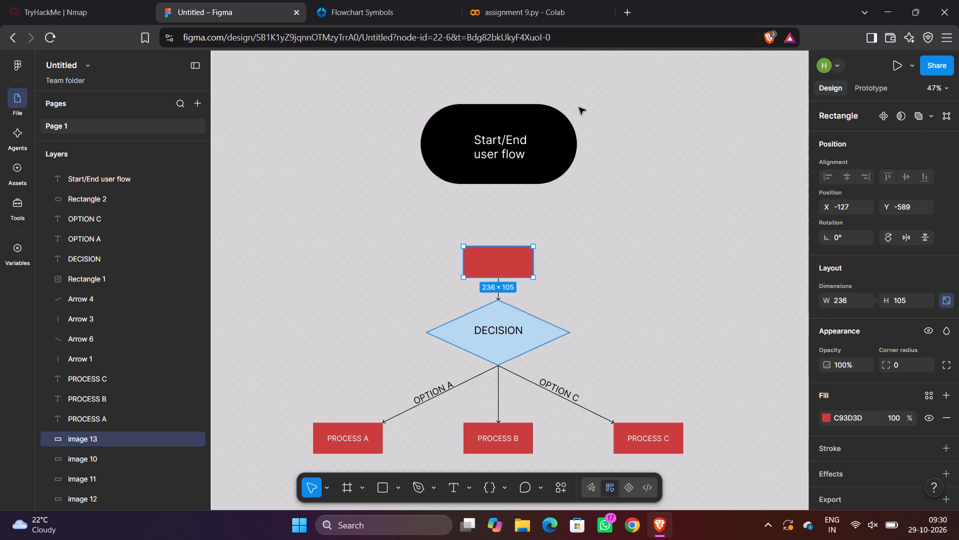
Group the black pill with its "Start/End user flow" label.
left_click(659, 50)
left_click_drag(634, 82, 447, 180)
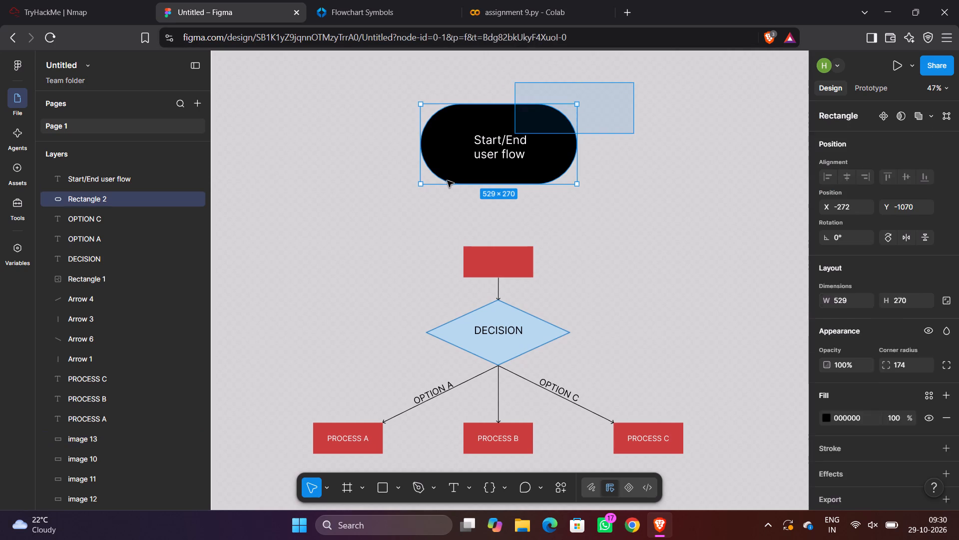
left_click_drag(447, 180, 403, 203)
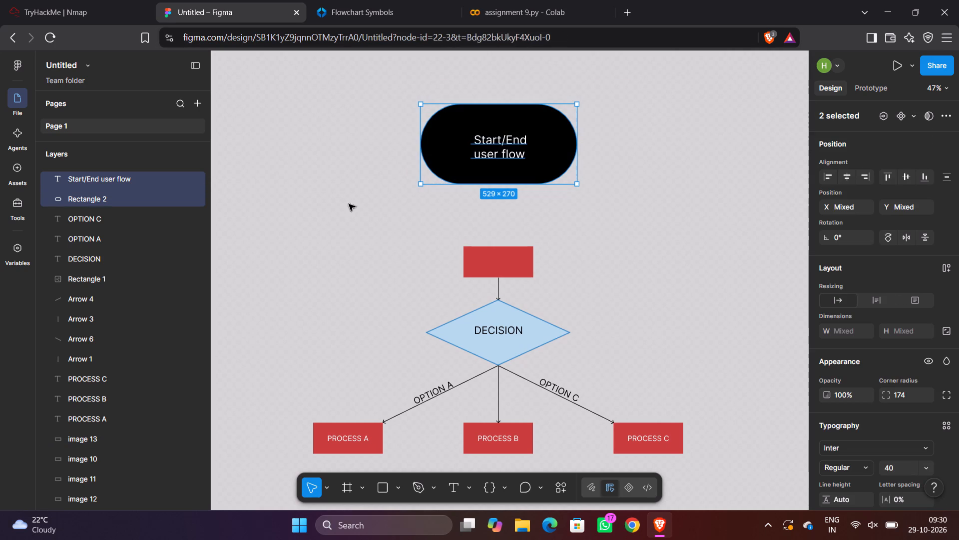
right_click(181, 181)
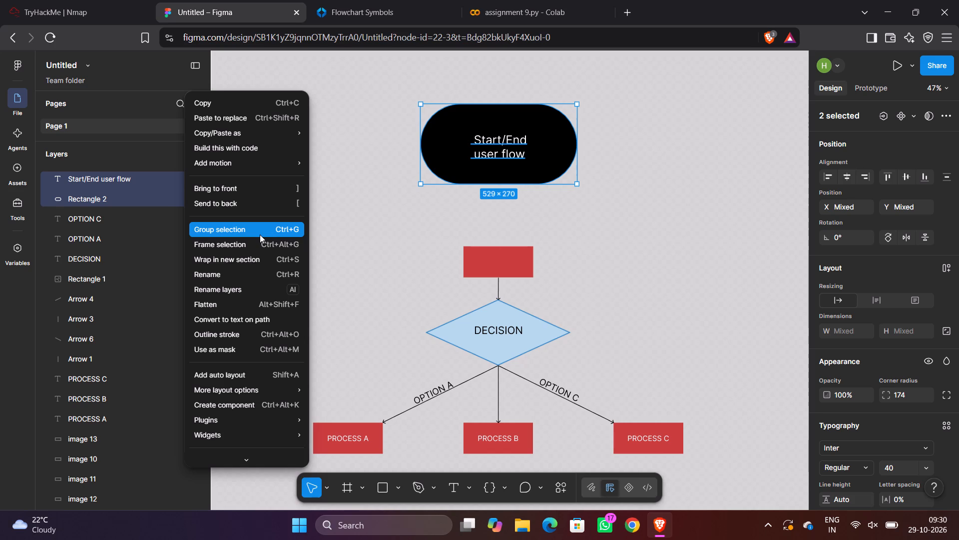
left_click(260, 234)
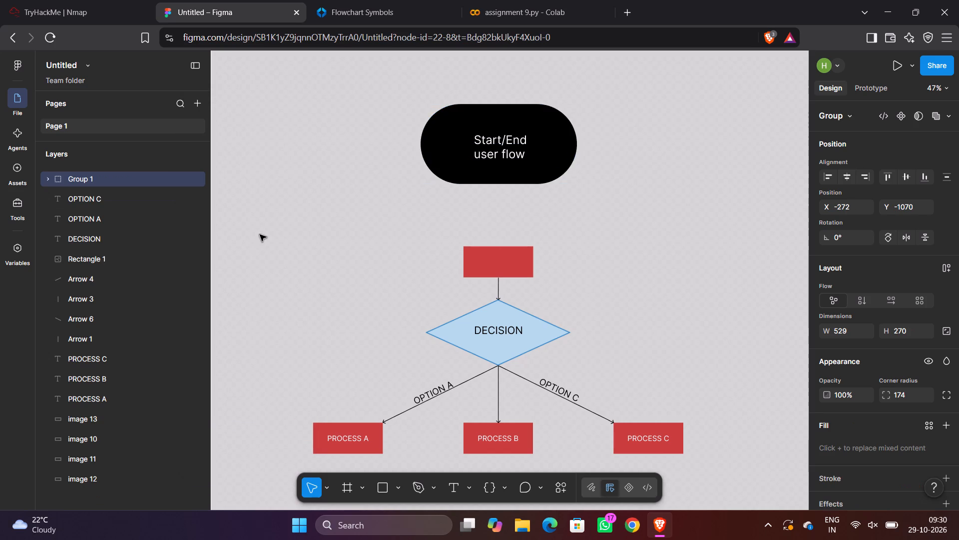
left_click(49, 178)
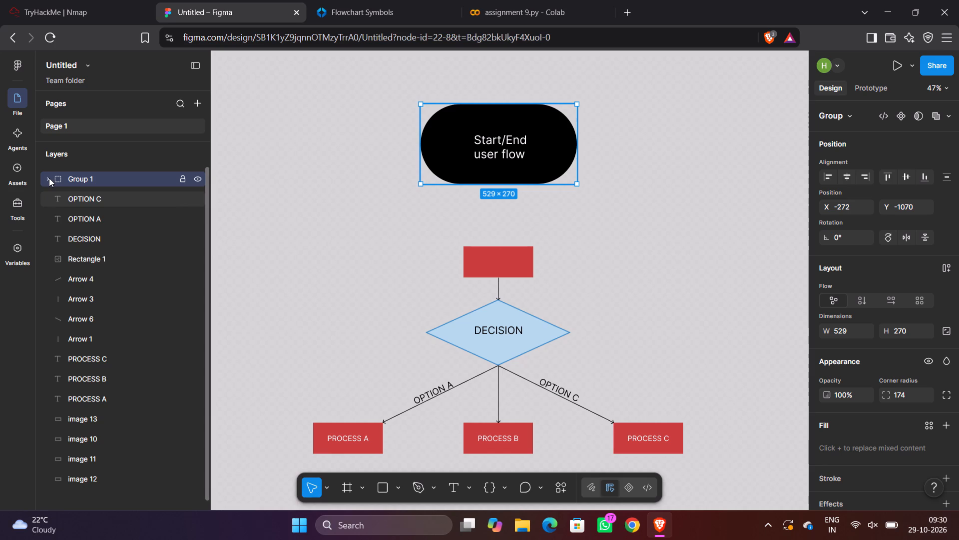
left_click(49, 178)
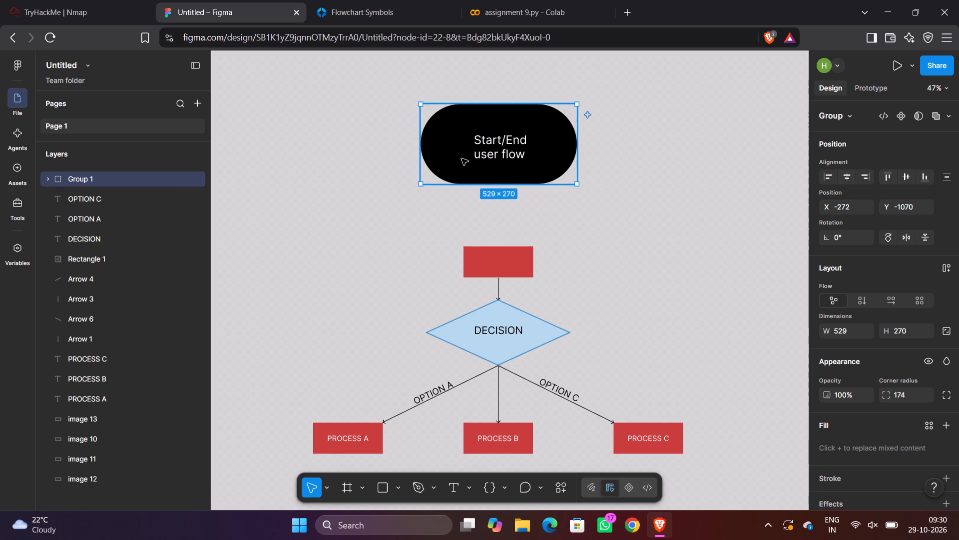
Duplicate the arrow leading into the DECISION diamond and shift the copy sideways to X 29.7.
left_click(498, 280)
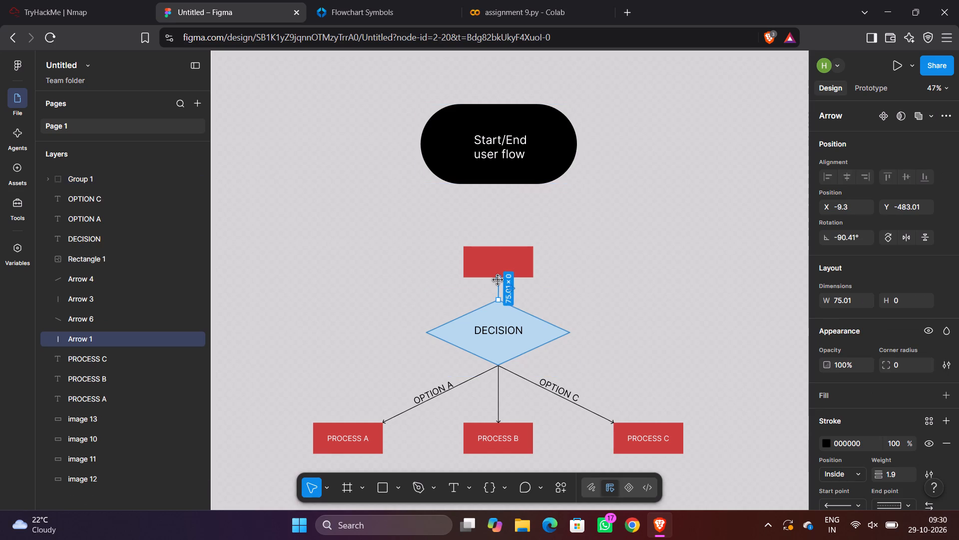
key("ctrl+c")
left_click(413, 222)
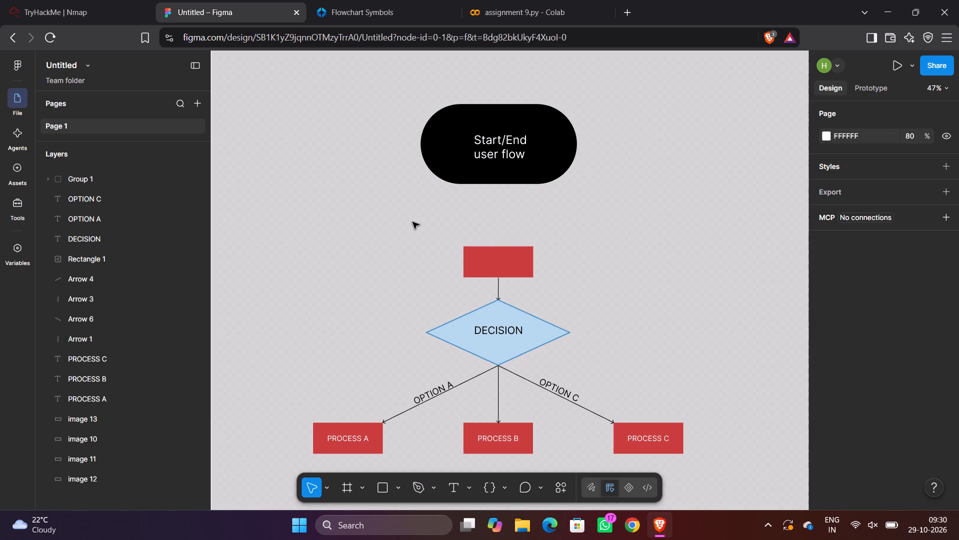
key("ctrl+v")
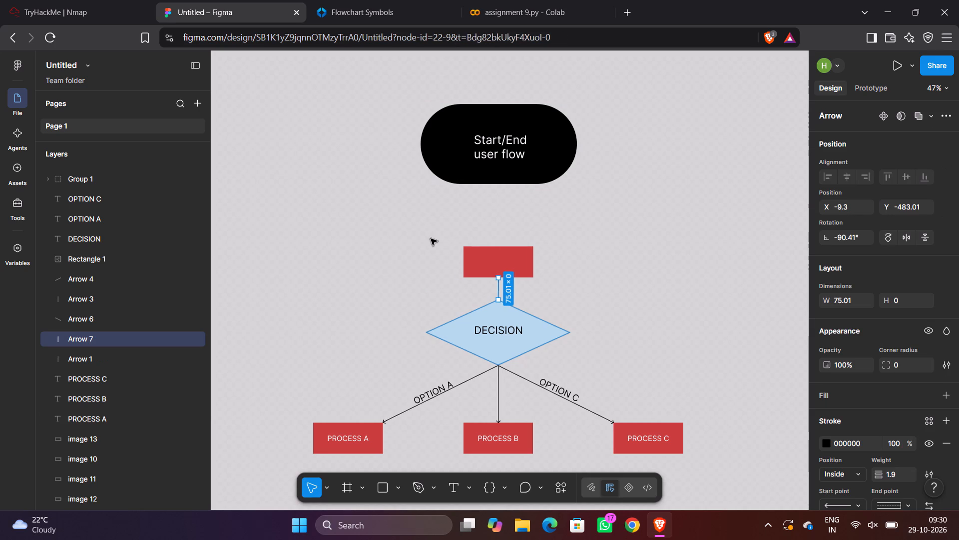
key("Right")
key("Right")
key("Right")
key("Right")
key("Right")
key("Right")
key("Right")
key("Right")
key("Right")
key("Right")
key("Right")
key("Right")
key("Right")
key("Right")
key("Right")
key("Right")
key("Right")
key("Right")
key("Right")
key("Right")
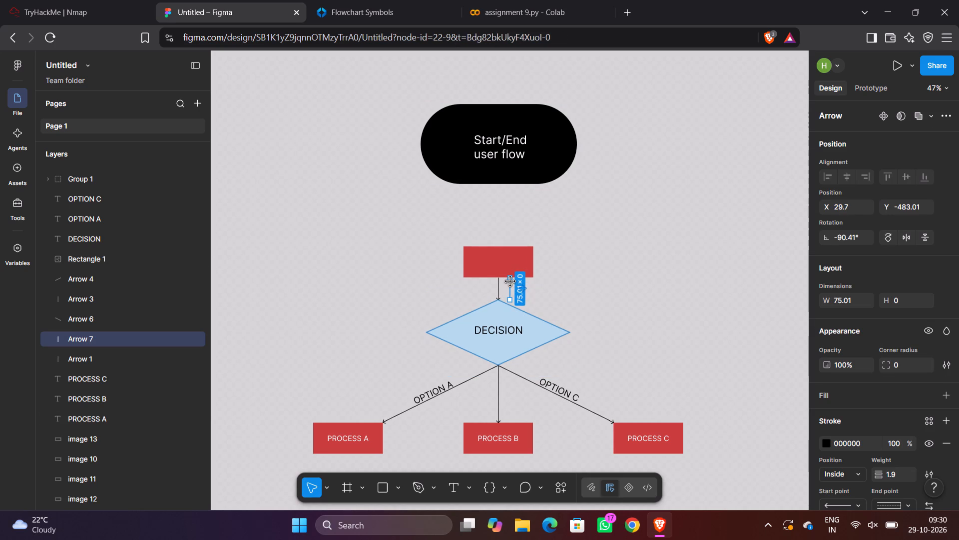
Stretch the copied arrow from the black pill down to the centre of the red rectangle's top edge, about 289 long.
left_click_drag(510, 281, 506, 212)
left_click_drag(506, 232, 500, 186)
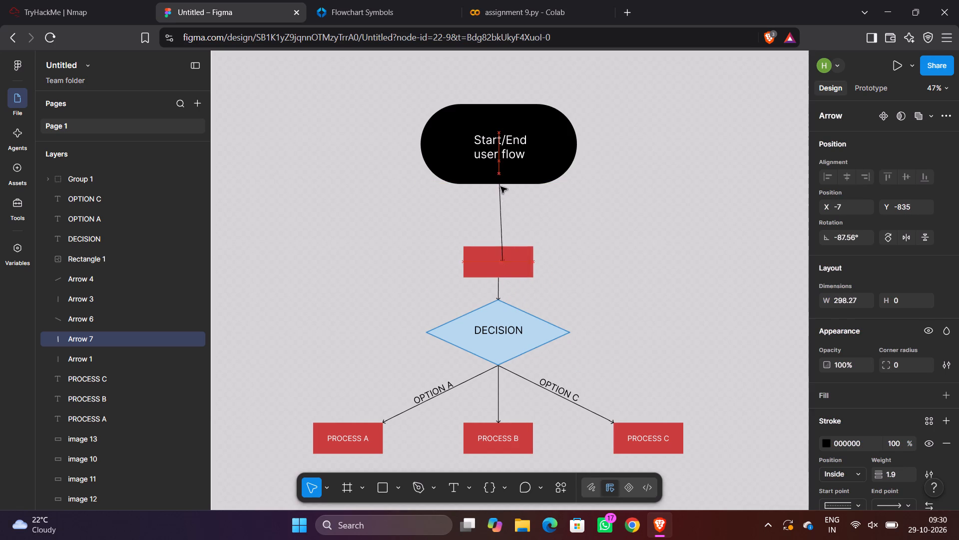
left_click_drag(500, 186, 497, 180)
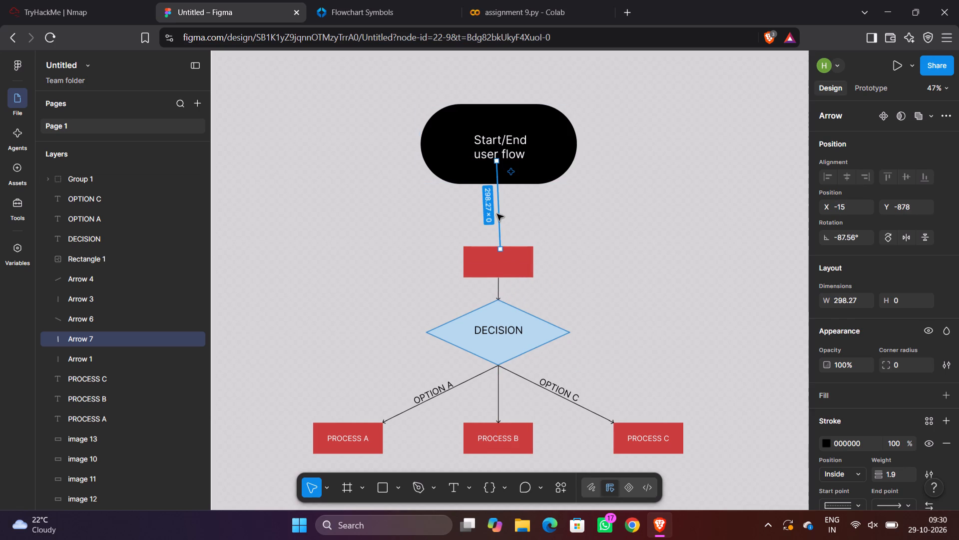
scroll(498, 248, "left", 1)
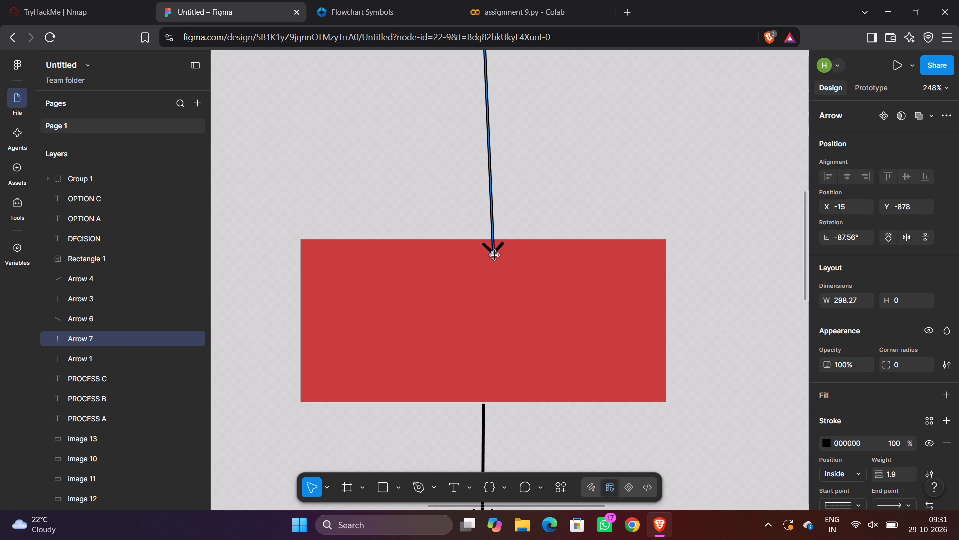
left_click_drag(495, 255, 484, 242)
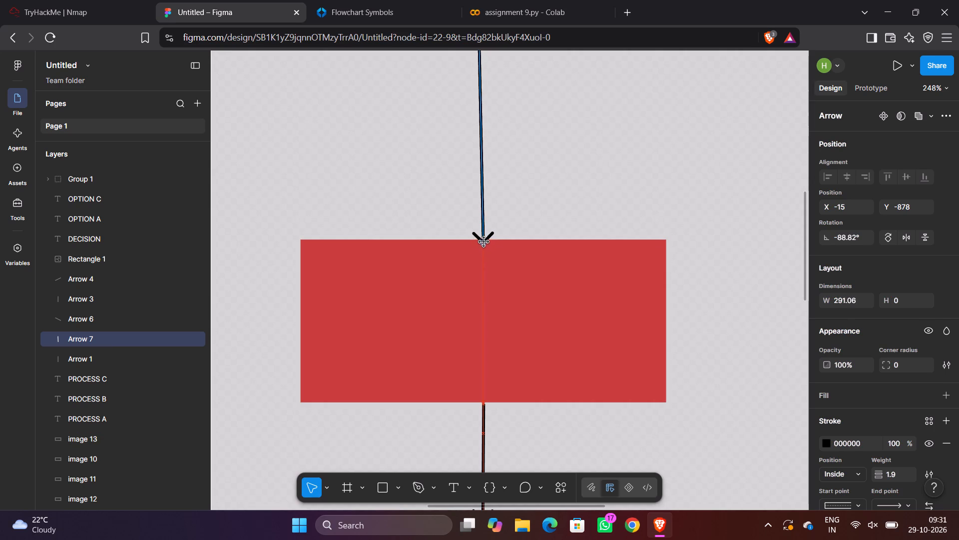
left_click_drag(484, 242, 484, 240)
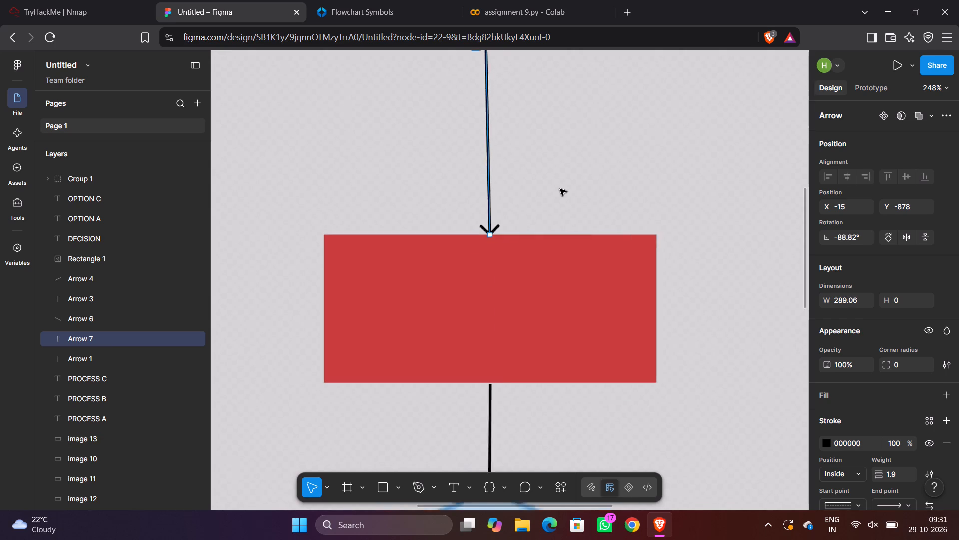
Shorten the new arrow so its tail starts on the black pill's bottom edge at X -15, Y -800, about 211 long.
scroll(560, 189, "up", 3)
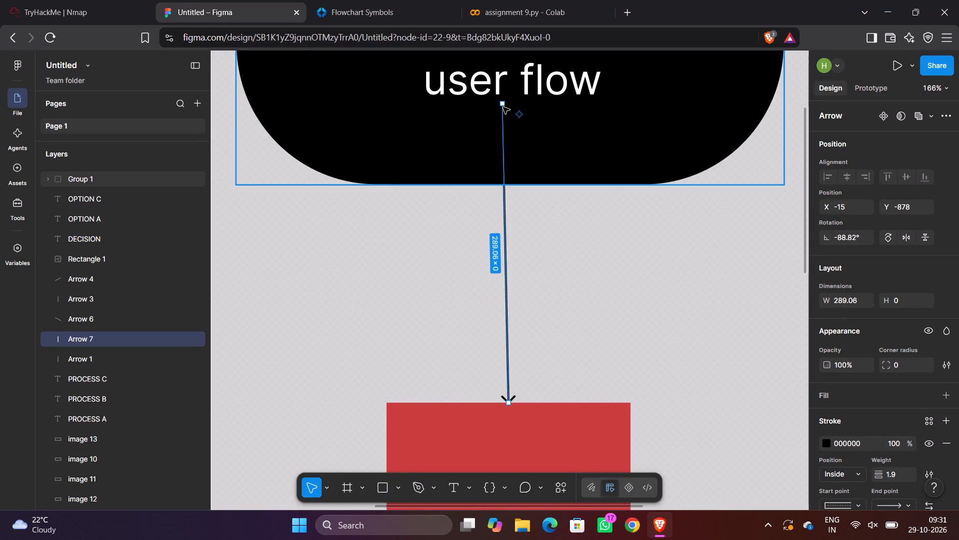
left_click_drag(504, 102, 505, 172)
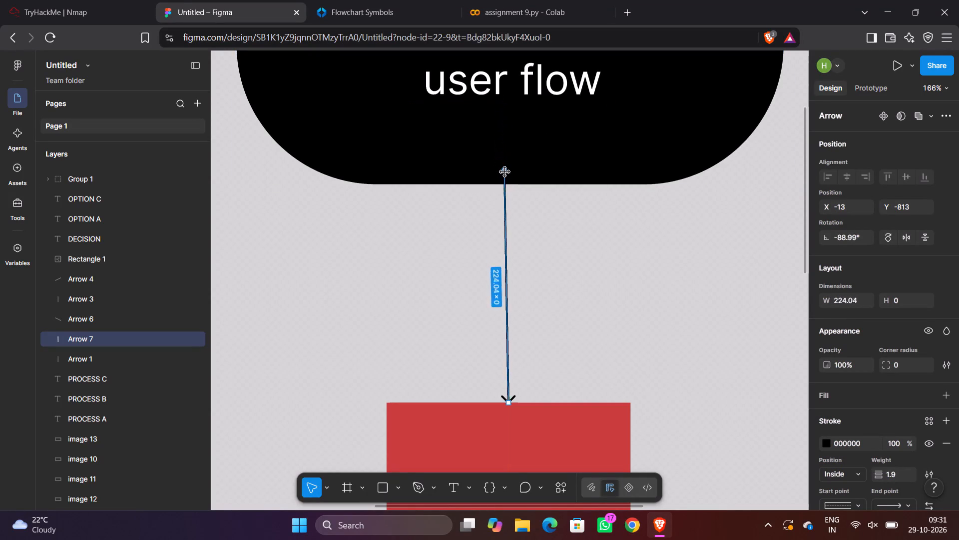
left_click_drag(505, 172, 506, 187)
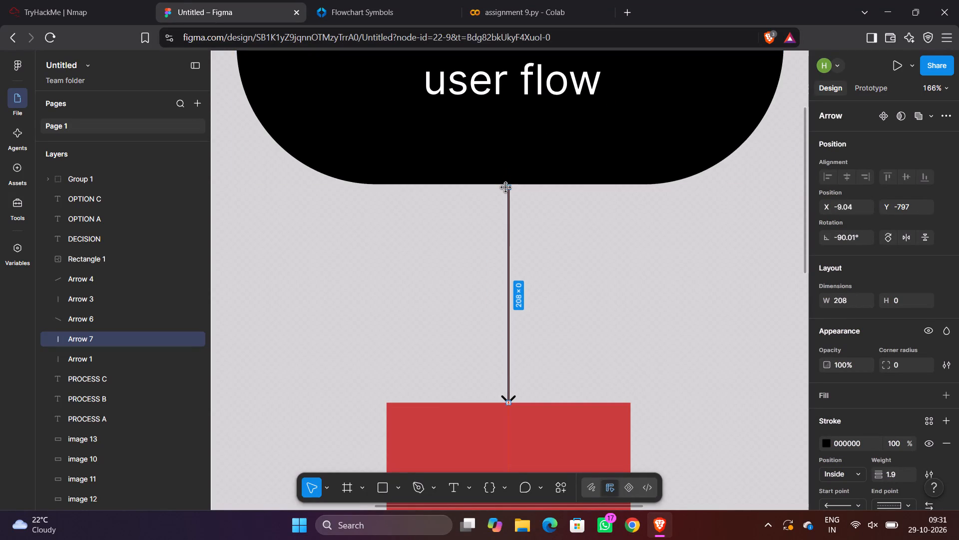
left_click_drag(506, 187, 504, 181)
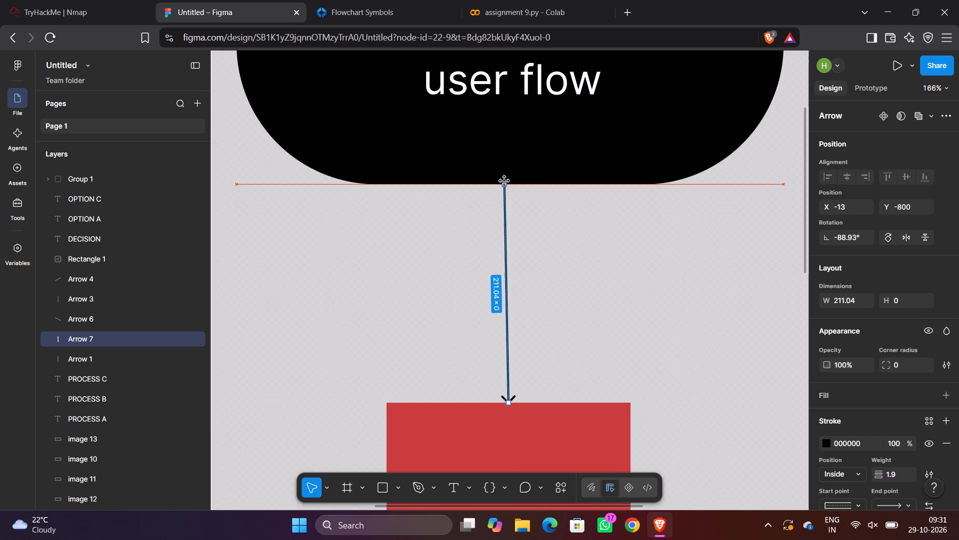
left_click_drag(504, 181, 505, 182)
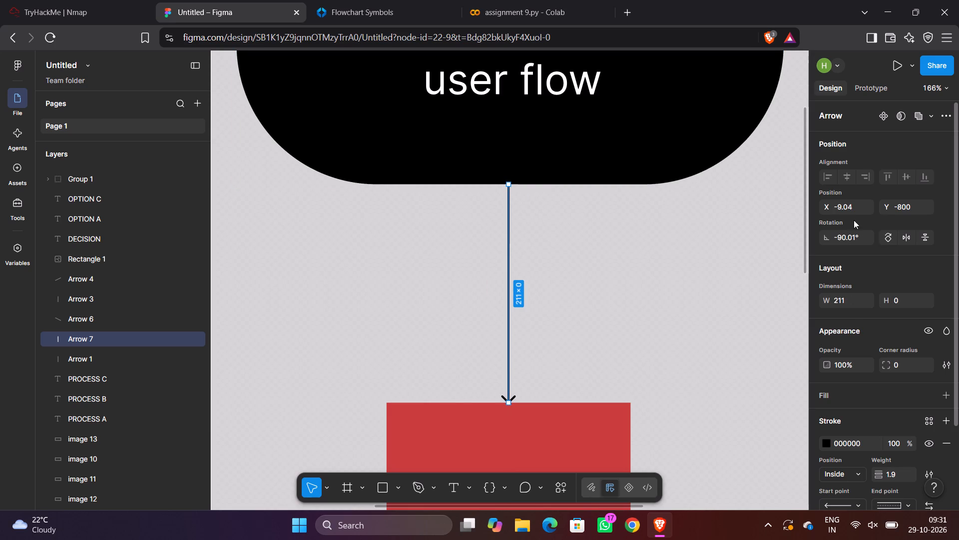
left_click_drag(508, 183, 500, 188)
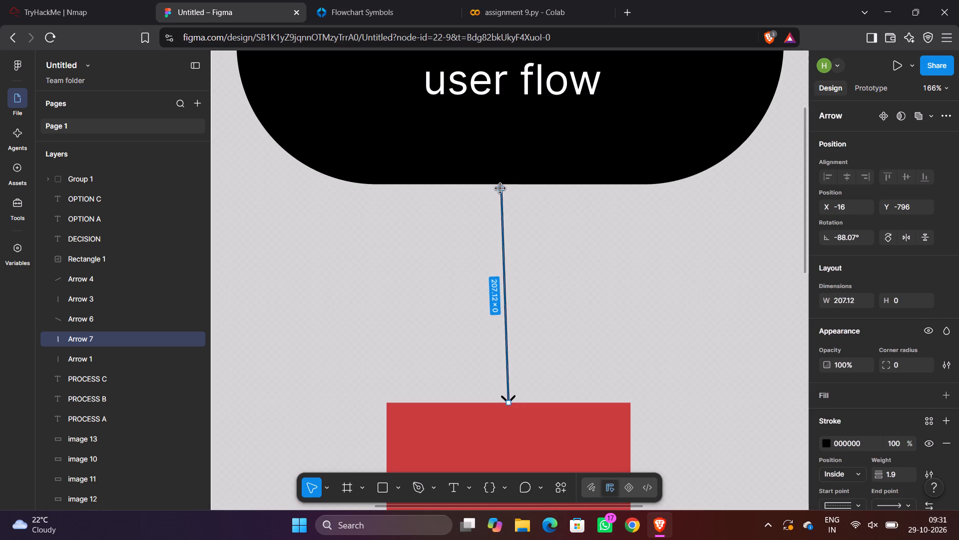
left_click_drag(500, 188, 502, 184)
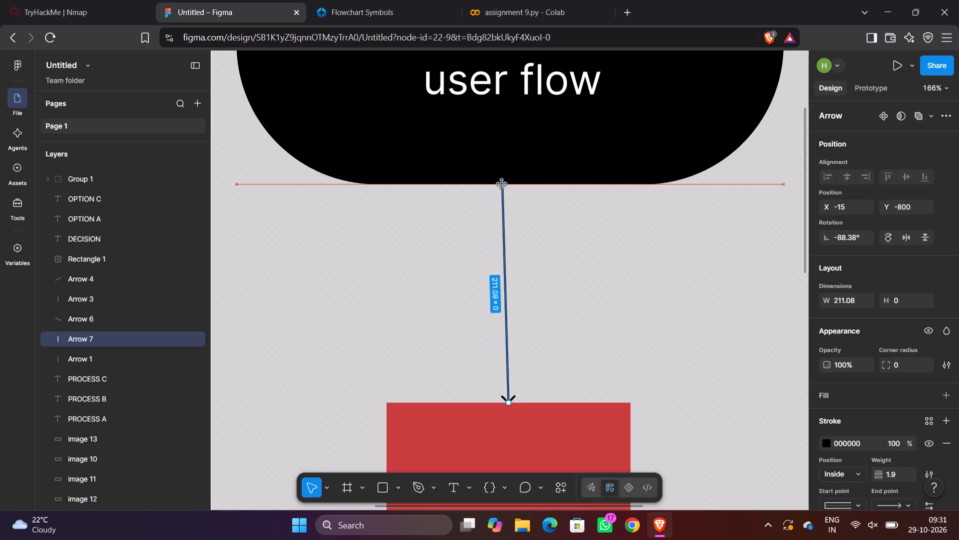
left_click_drag(502, 184, 502, 184)
left_click(567, 226)
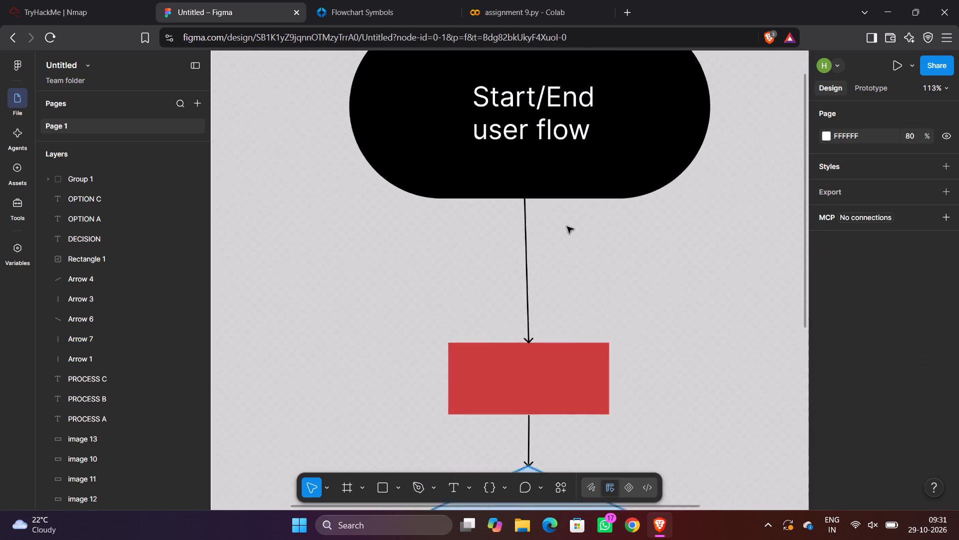
Enlarge the red rectangle above the DECISION diamond to about 320 × 143 and place it at about X -167, Y -631.
scroll(567, 226, "left", 1)
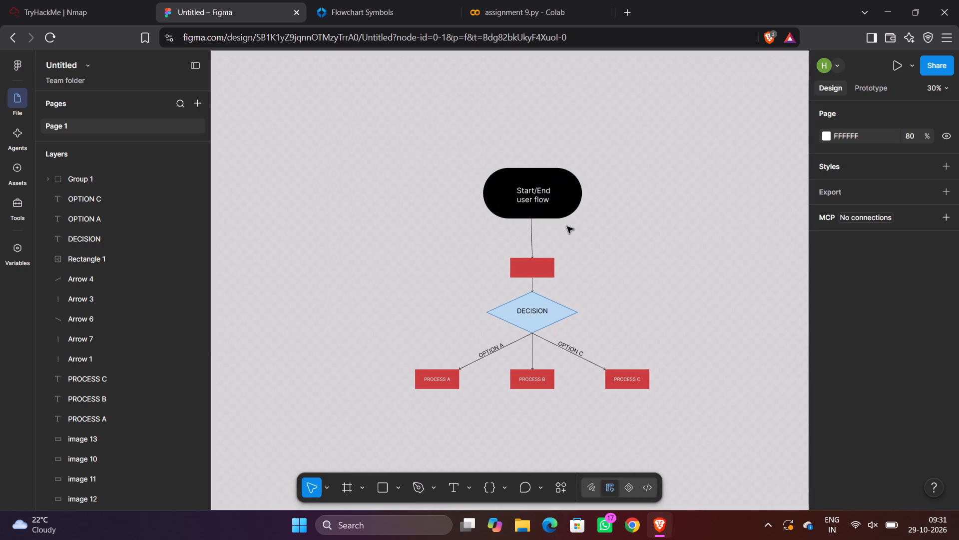
scroll(567, 226, "left", 1)
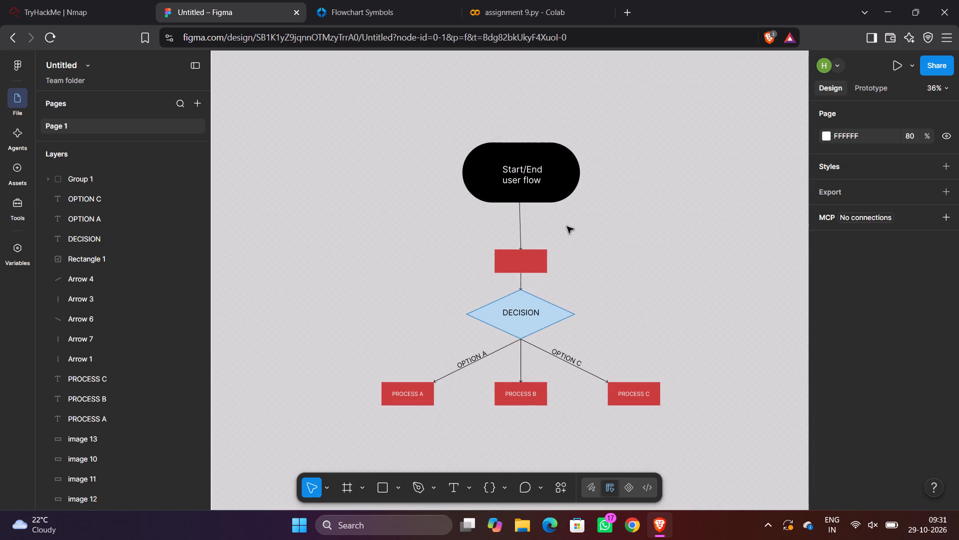
left_click(521, 261)
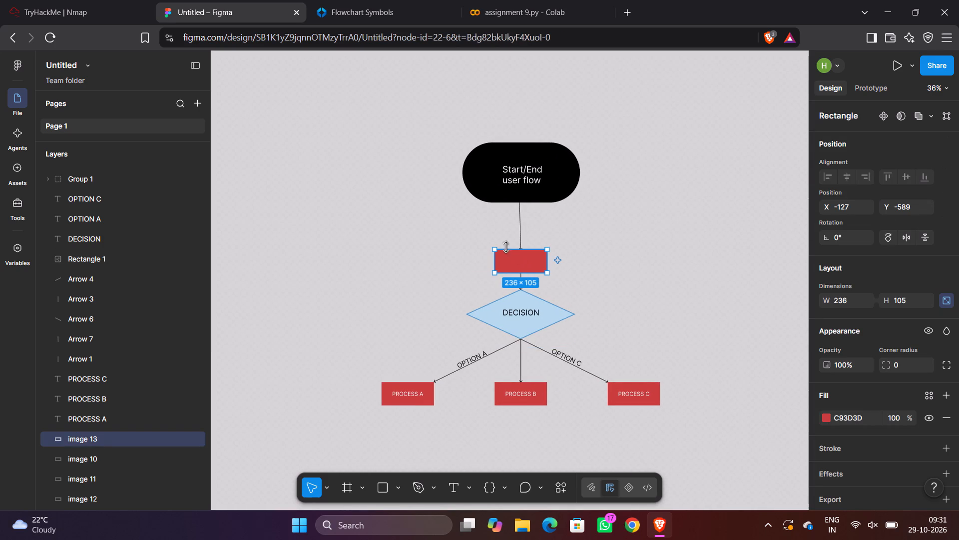
left_click_drag(530, 265, 530, 253)
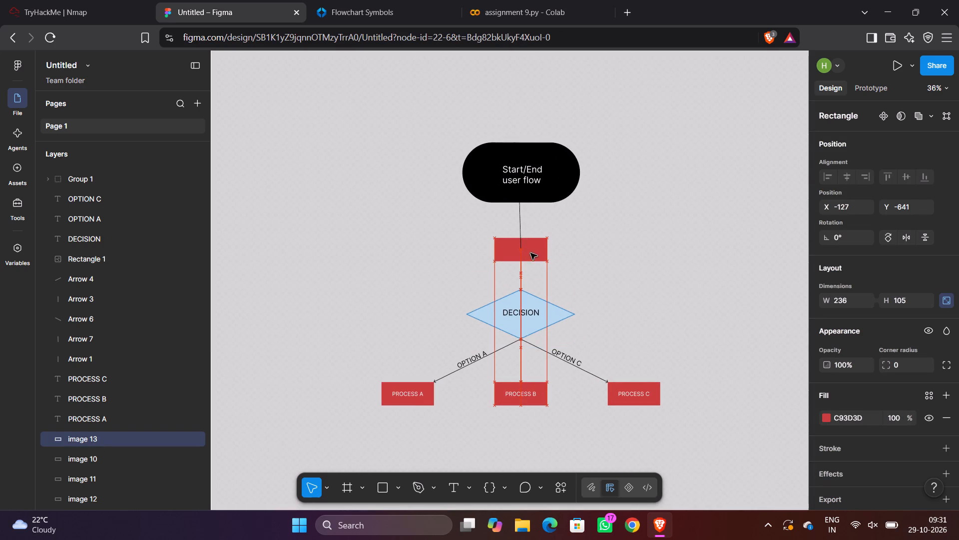
left_click_drag(530, 253, 529, 247)
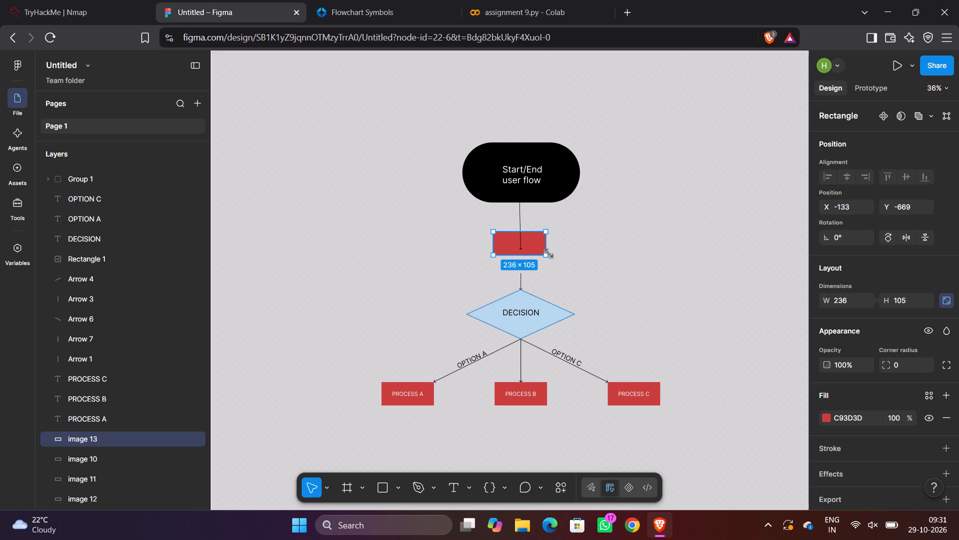
left_click_drag(548, 256, 563, 261)
left_click_drag(540, 256, 531, 262)
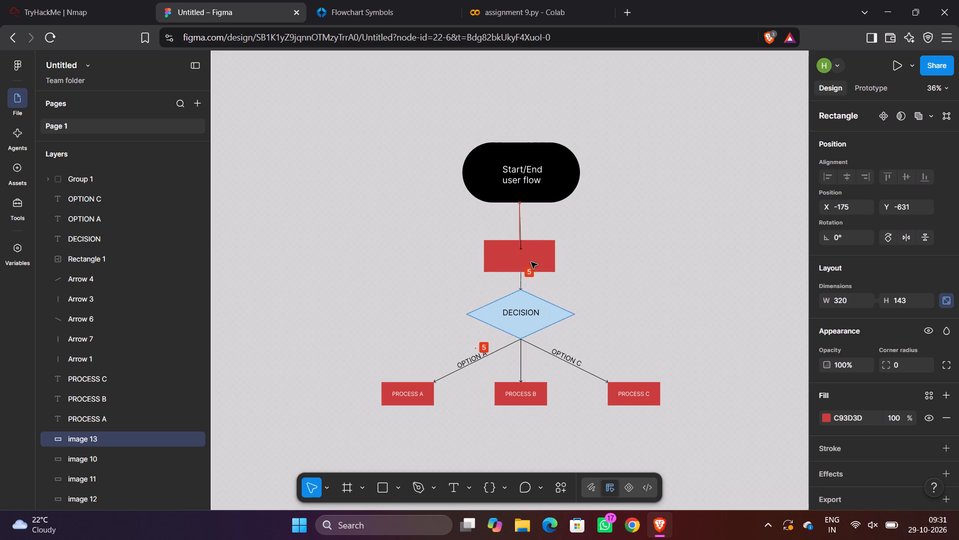
left_click_drag(531, 262, 533, 262)
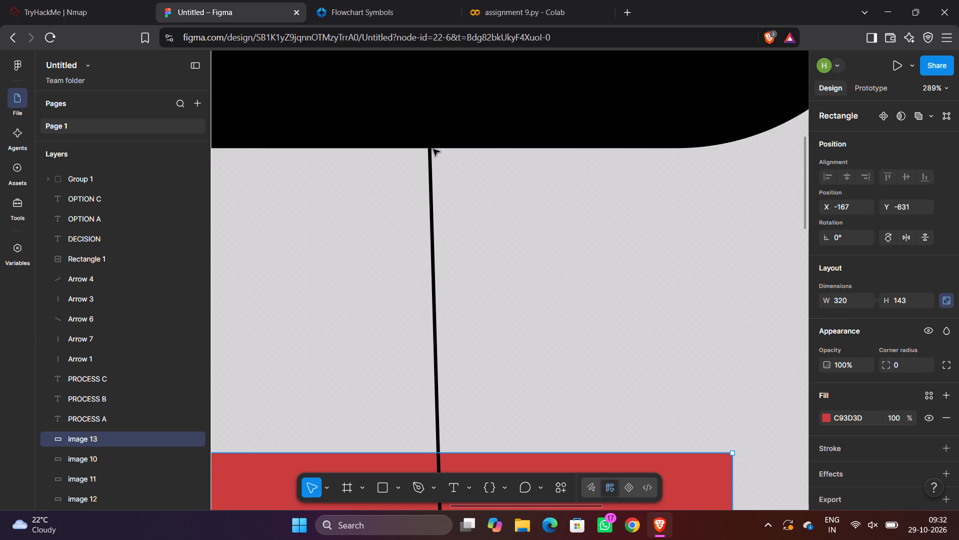
Straighten the arrow below the black pill by moving its tail along the pill's bottom edge to X -11, Y -800.
left_click(432, 186)
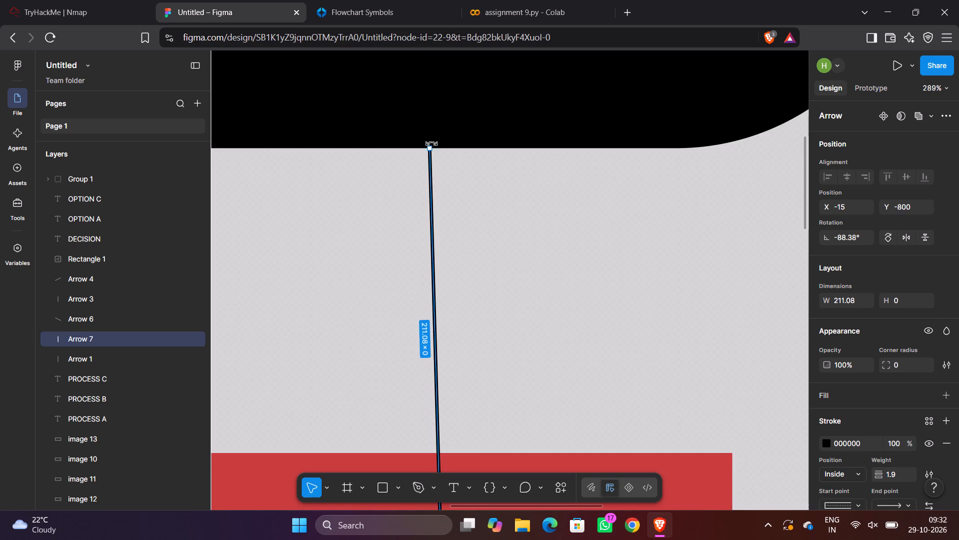
left_click(432, 148)
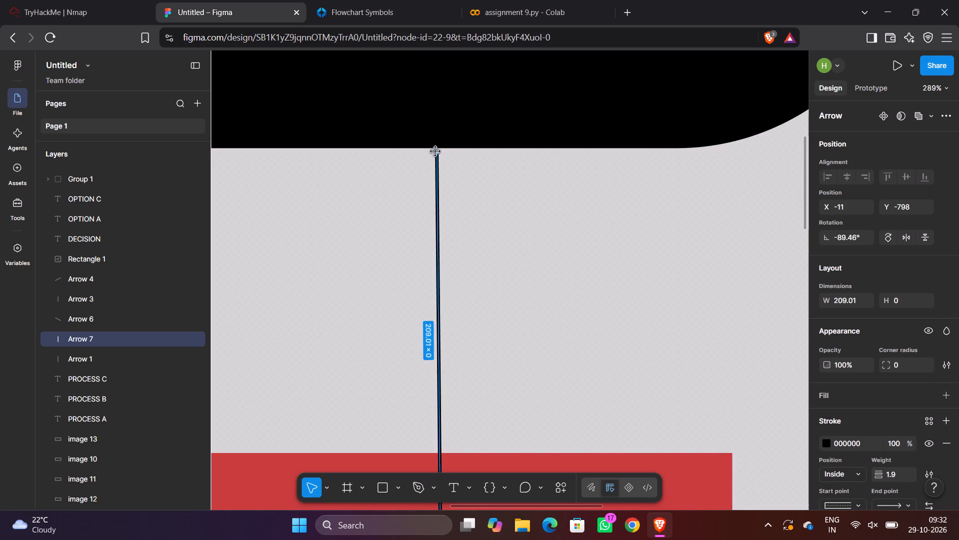
left_click(511, 199)
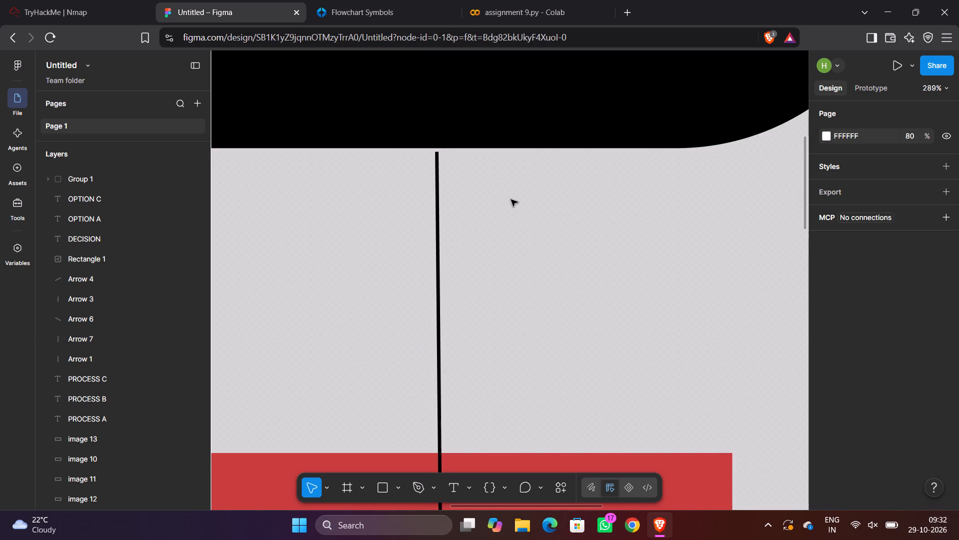
left_click(435, 154)
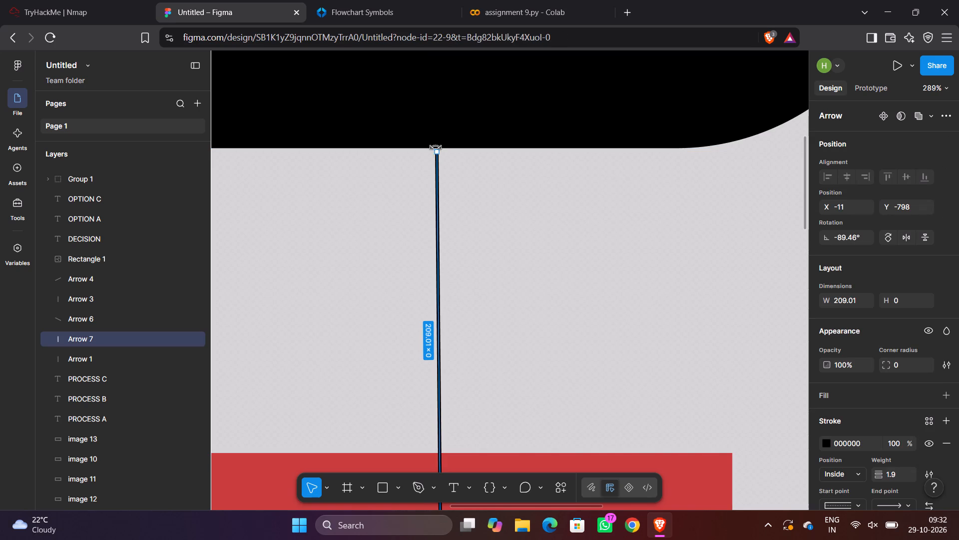
left_click_drag(437, 152, 437, 144)
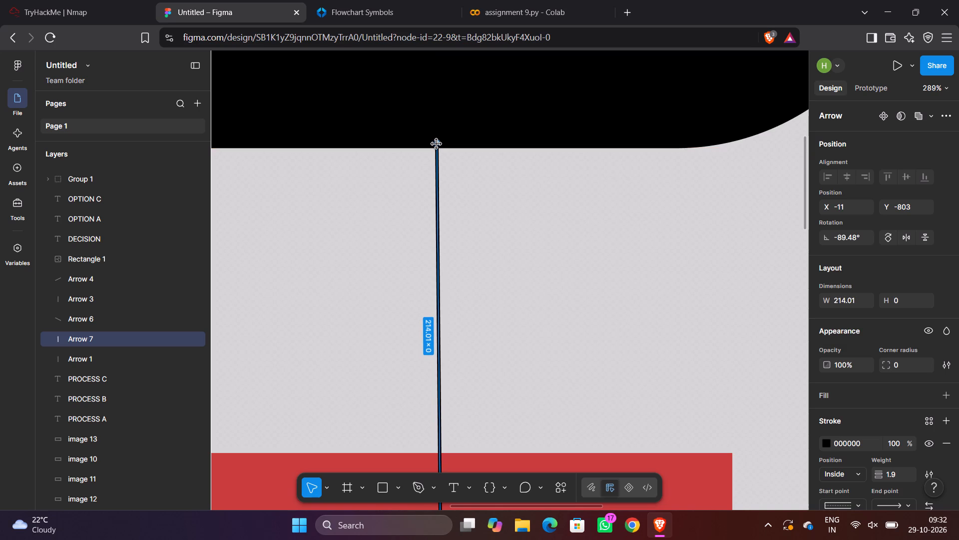
left_click_drag(436, 144, 436, 145)
left_click_drag(436, 145, 436, 149)
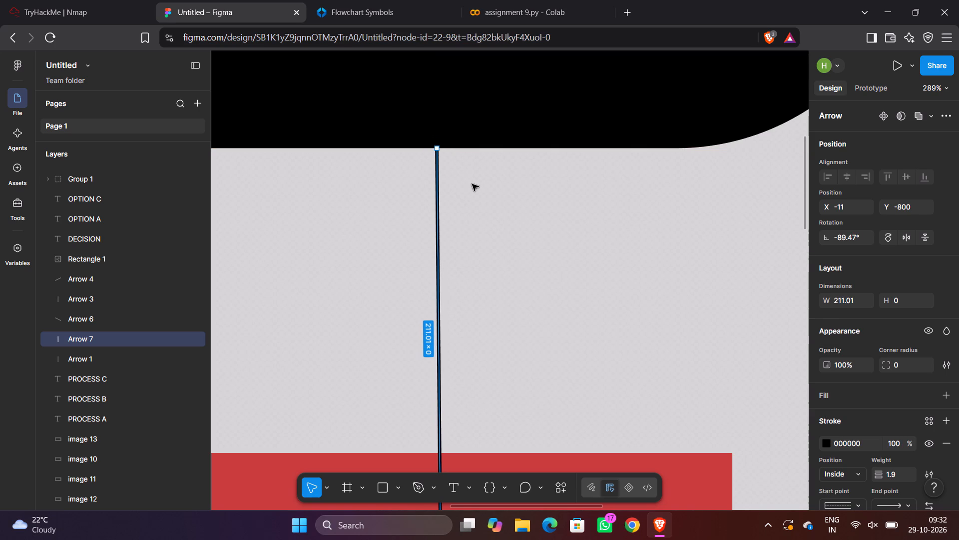
left_click(472, 184)
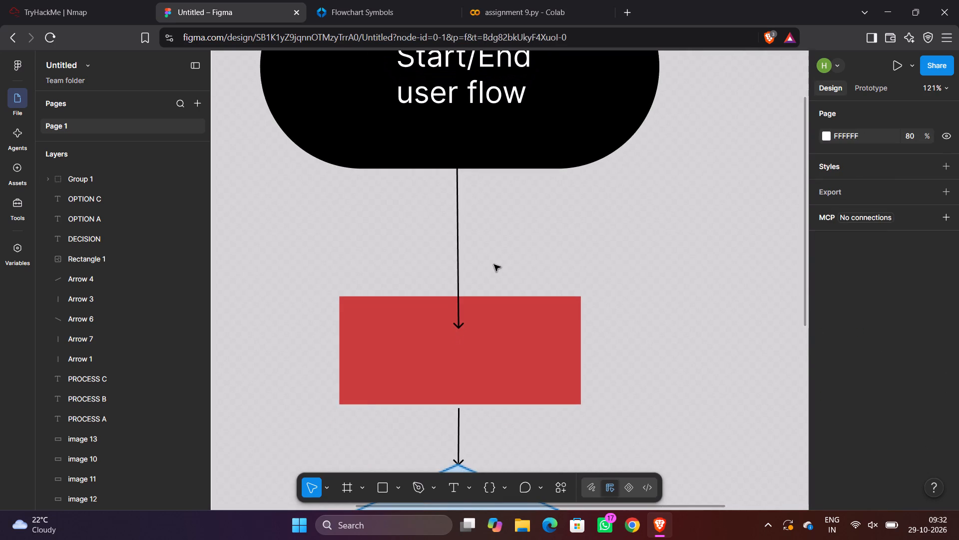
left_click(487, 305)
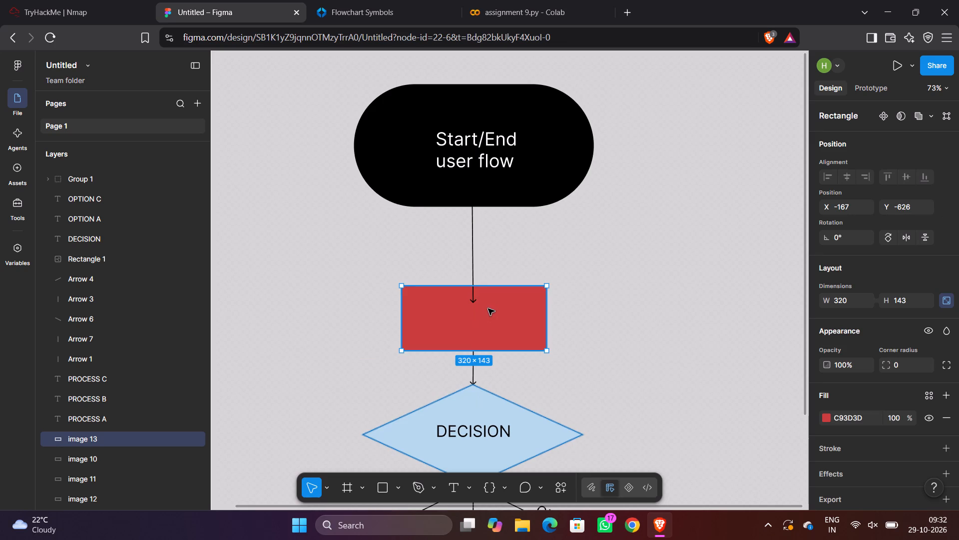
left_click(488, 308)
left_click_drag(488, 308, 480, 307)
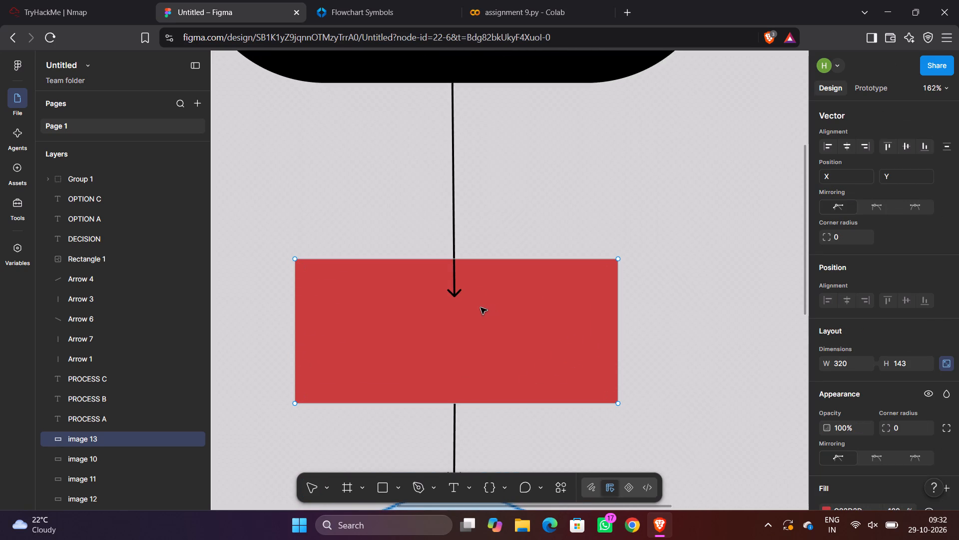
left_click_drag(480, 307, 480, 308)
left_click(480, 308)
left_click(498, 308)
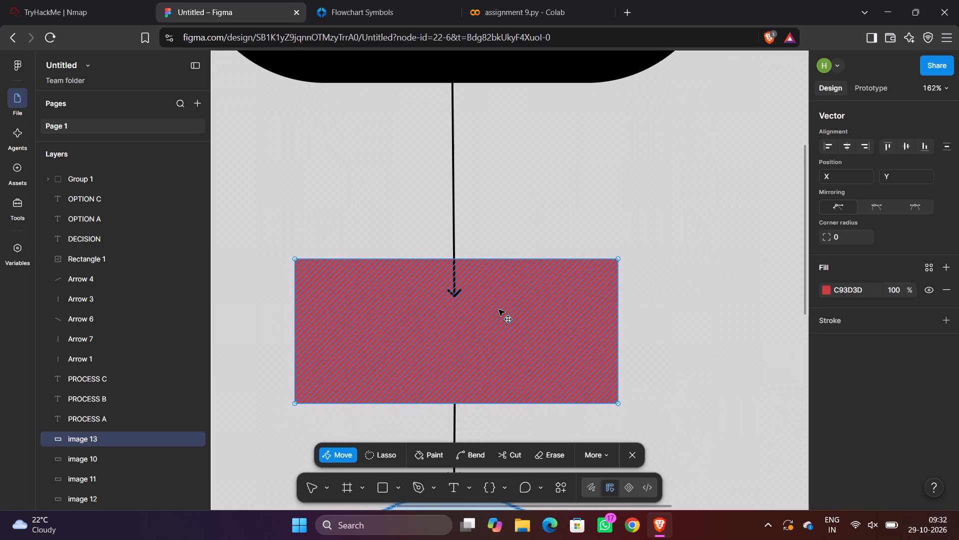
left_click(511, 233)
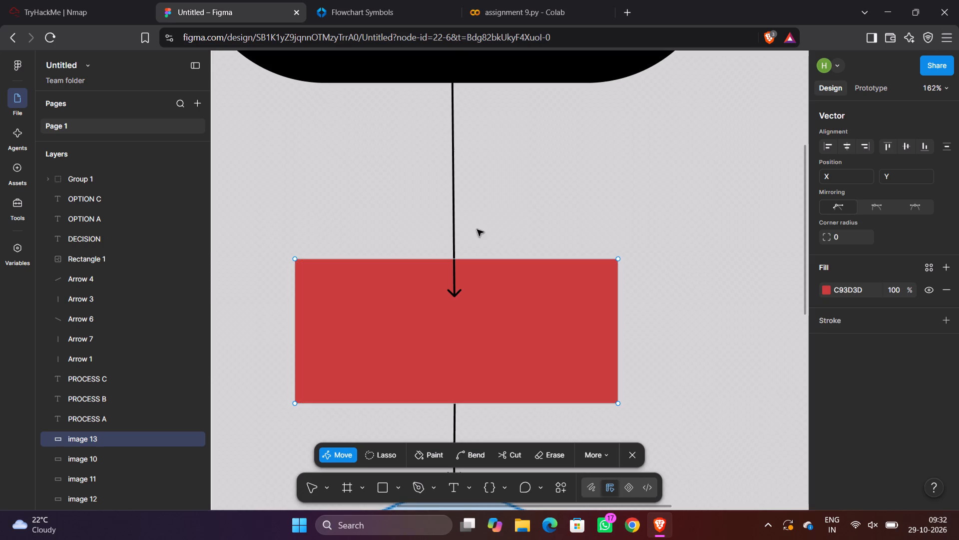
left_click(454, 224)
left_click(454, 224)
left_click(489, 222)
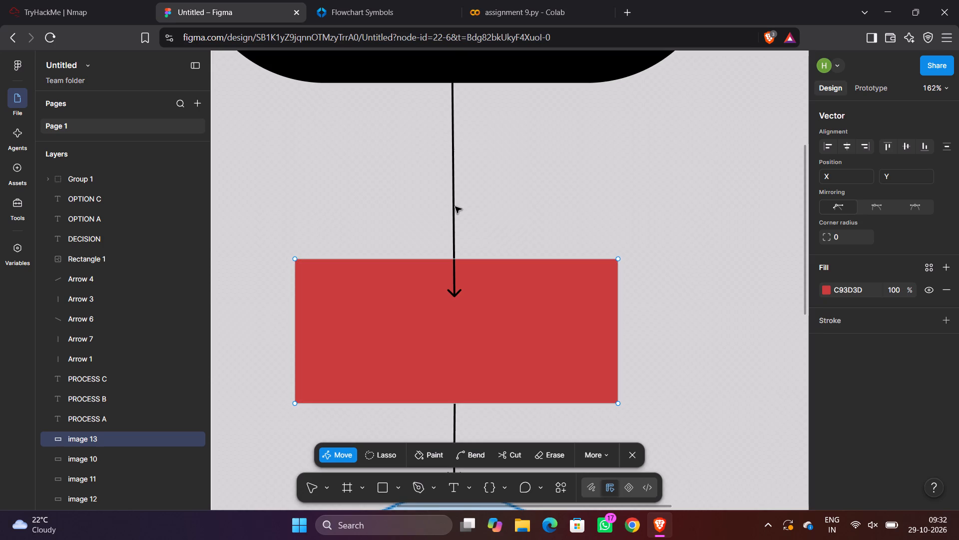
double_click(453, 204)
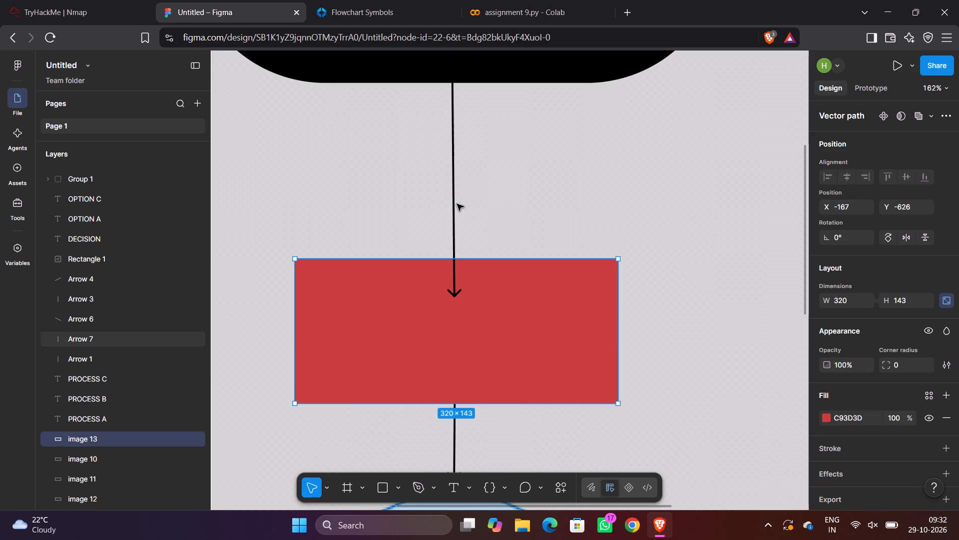
Shorten the arrow below the black pill so its head touches the red rectangle's top edge, about 174 long.
left_click(455, 204)
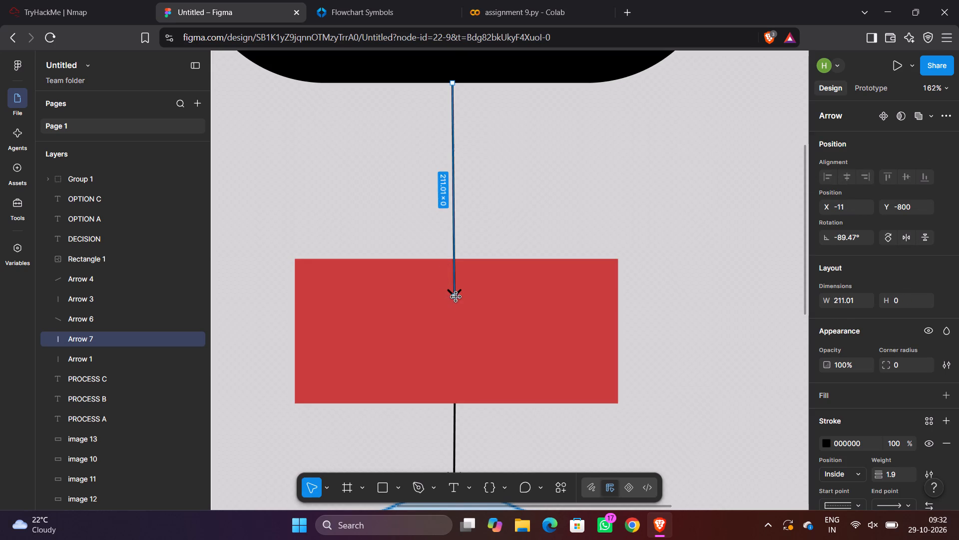
left_click_drag(453, 292, 451, 205)
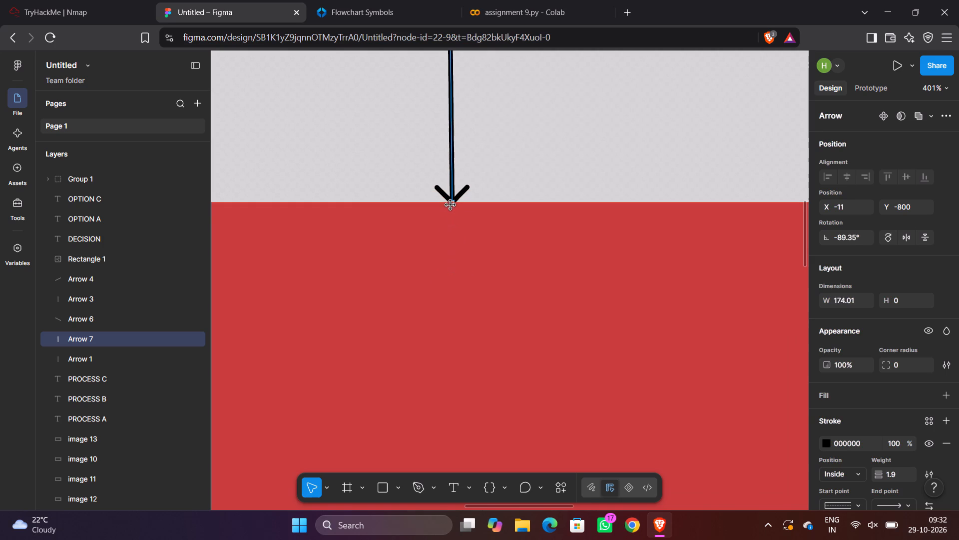
left_click_drag(451, 205, 451, 203)
left_click(521, 137)
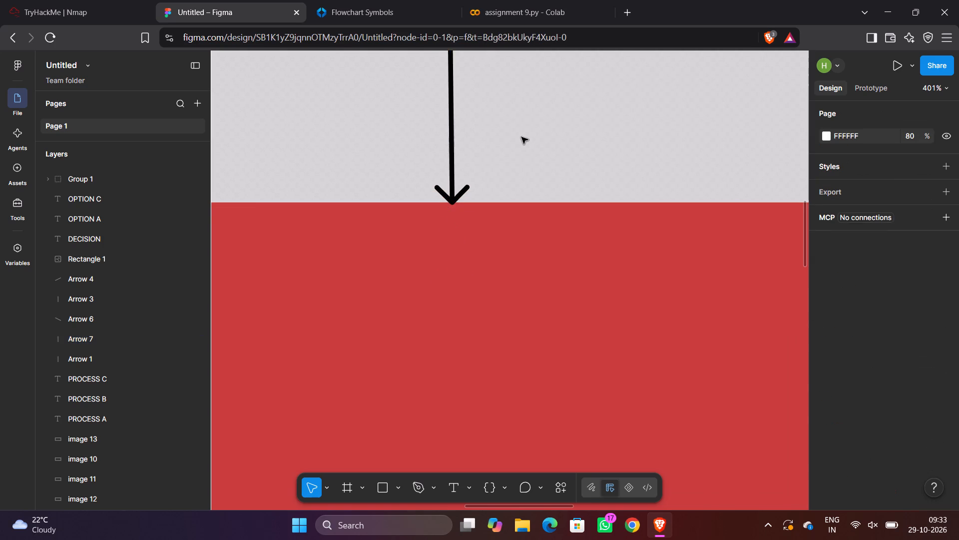
Start a text label inside the blank red rectangle above the DECISION diamond, at about X -89, Y -569.
scroll(521, 137, "up", 2)
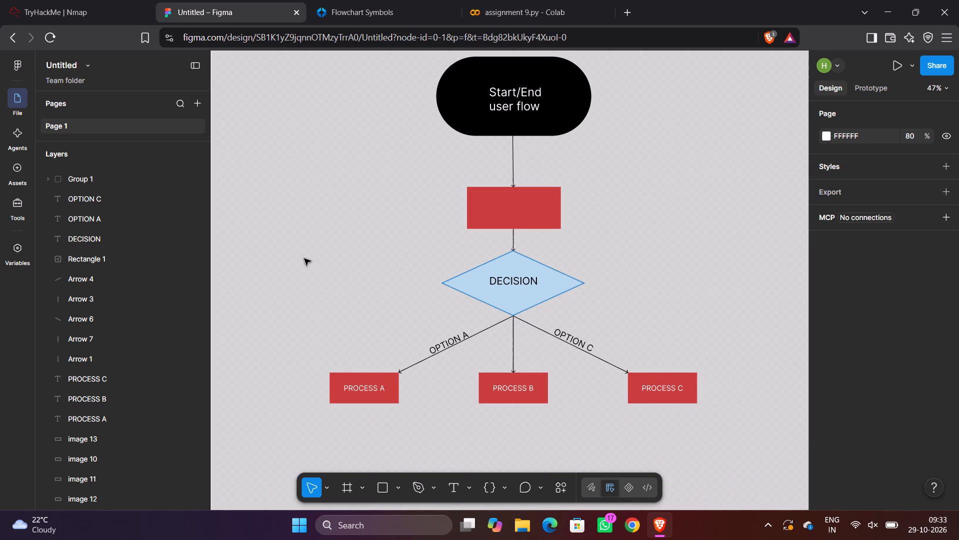
left_click(454, 482)
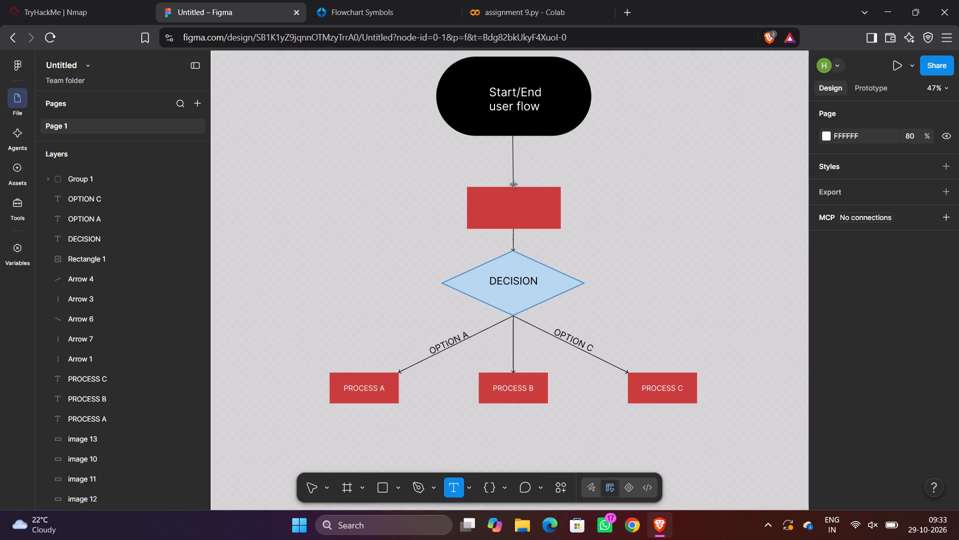
left_click(489, 204)
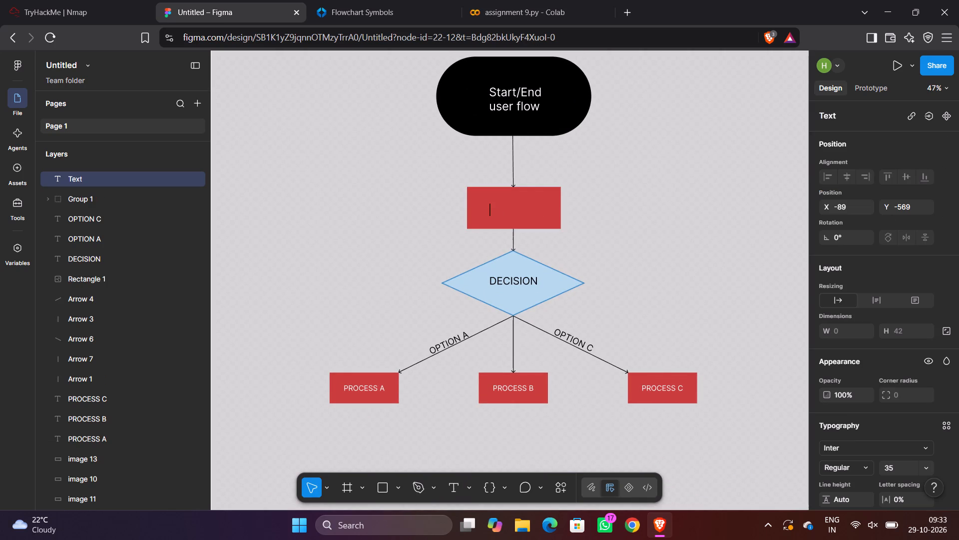
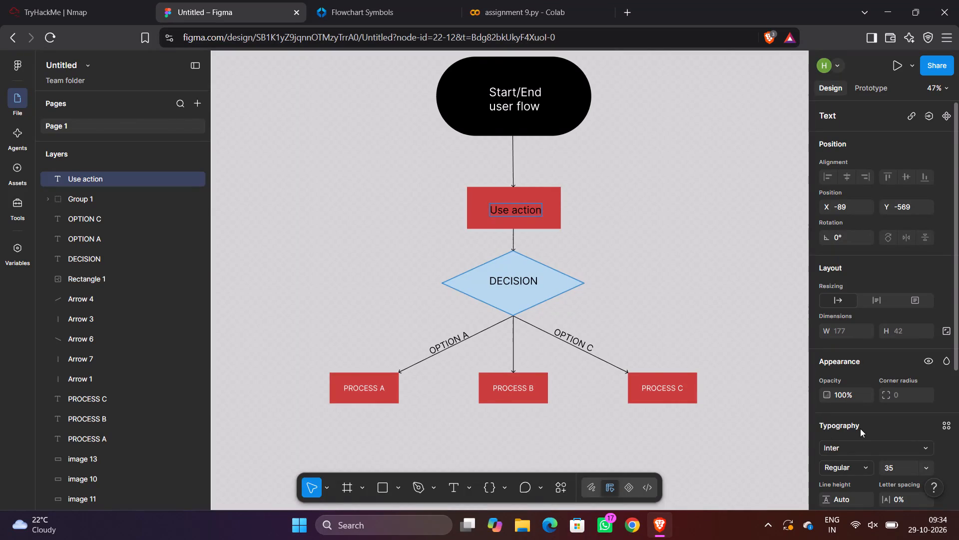
Set the fill of the "Use action" label in the red rectangle above the DECISION diamond to white, FFFFFF, and deselect it.
scroll(860, 428, "down", 2)
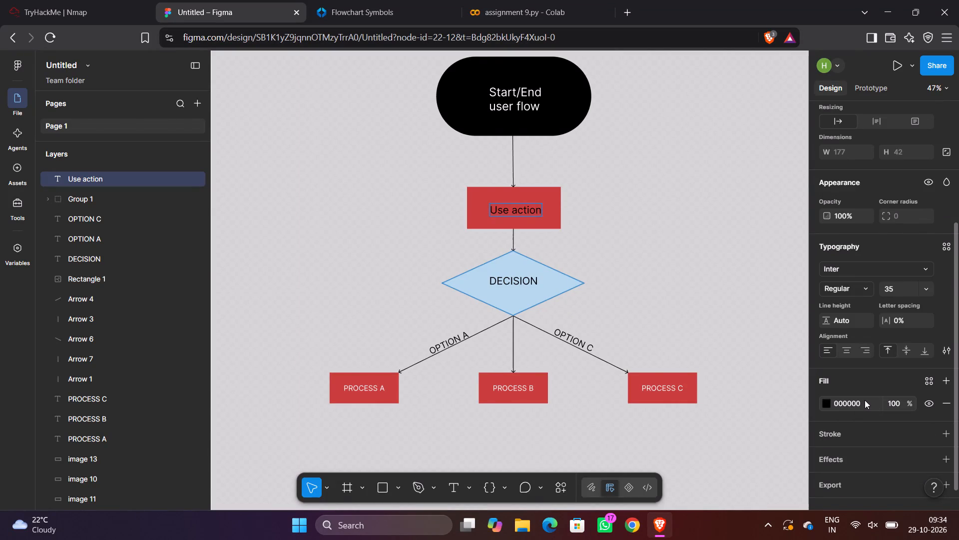
left_click(865, 400)
key("BackSpace")
key("BackSpace")
key("BackSpace")
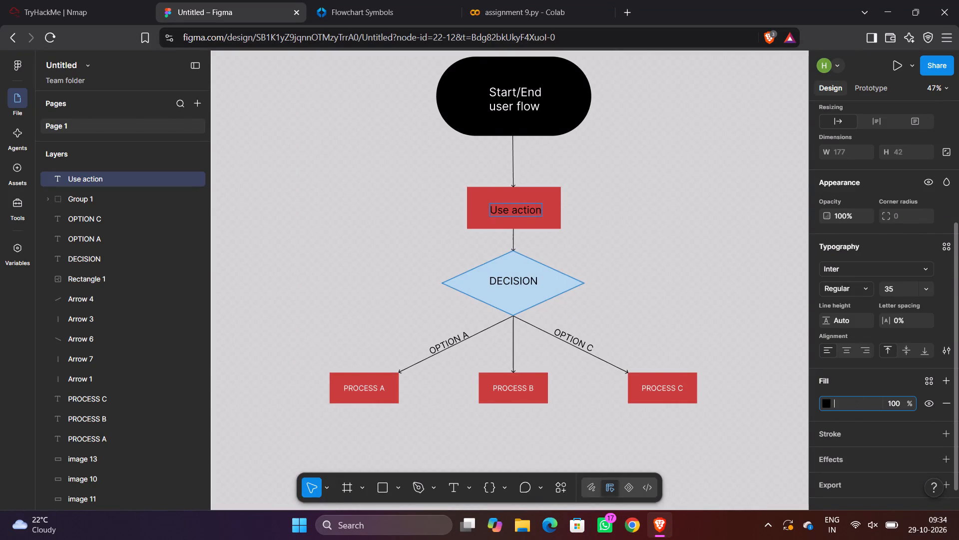
type("fffffffffff")
key("Return")
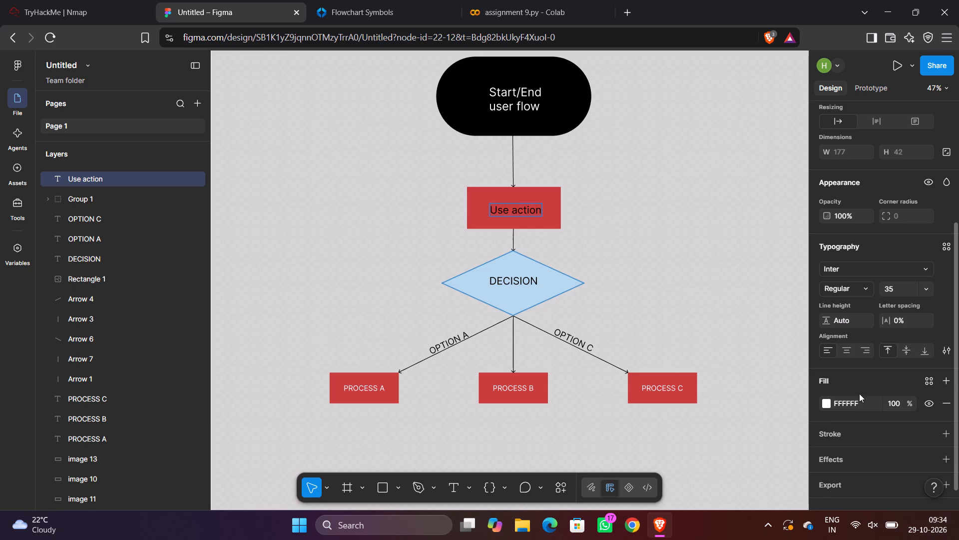
left_click(525, 209)
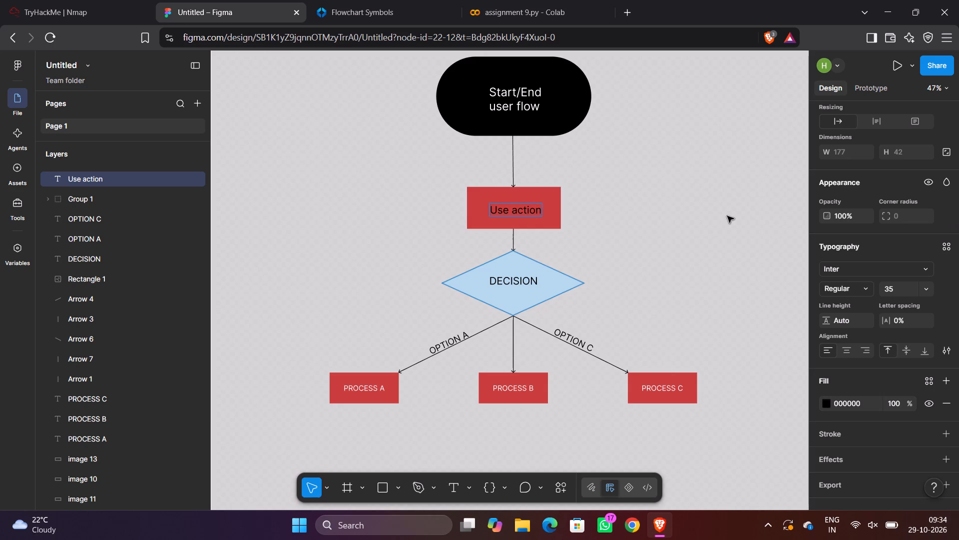
left_click(640, 202)
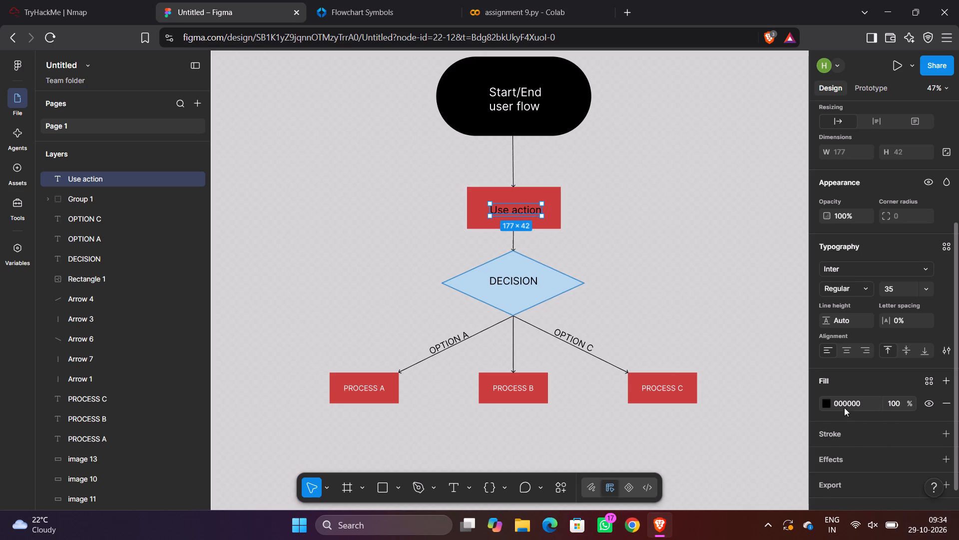
Set the fill of the "Use action" label in the red rectangle above the DECISION diamond to white, FFFFFF.
left_click(825, 401)
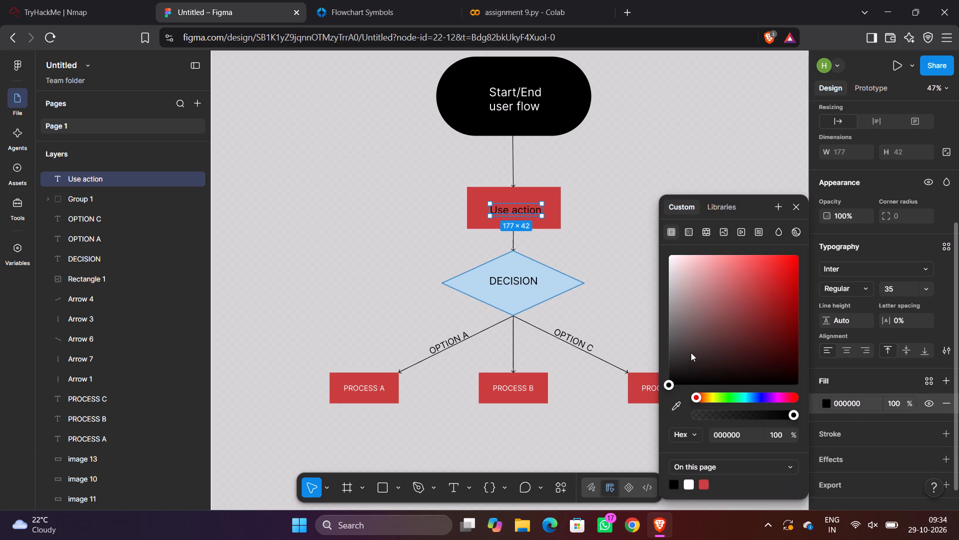
left_click_drag(668, 385, 664, 225)
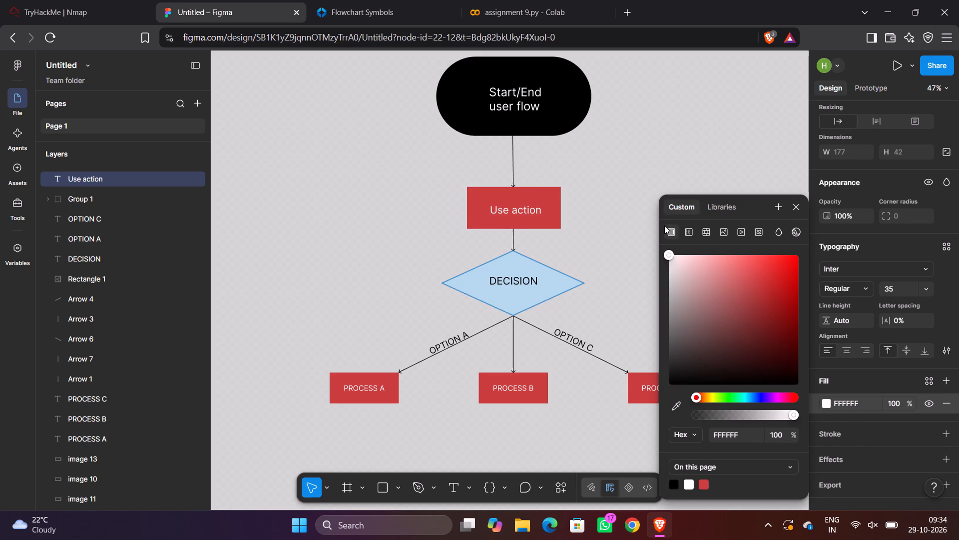
left_click(649, 138)
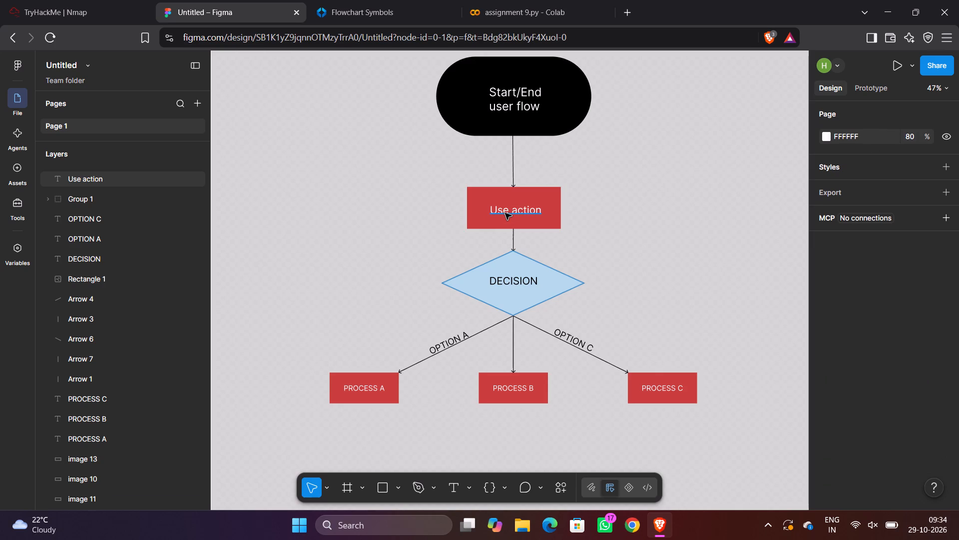
Correct the label in the red rectangle above the DECISION diamond to read "User action".
double_click(505, 212)
left_click(511, 210)
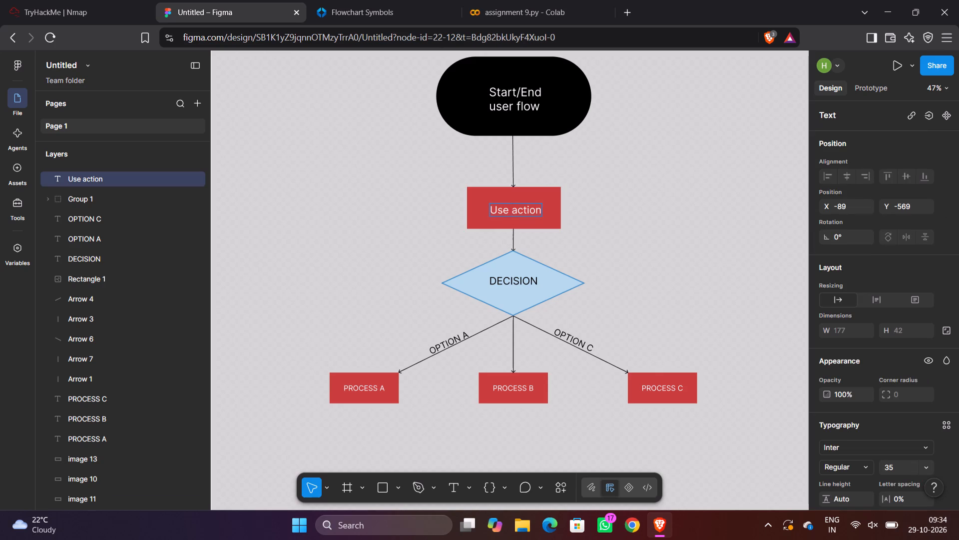
key("BackSpace")
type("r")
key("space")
Center the "User action" label inside its red rectangle, at X -104, Y -576, and deselect it.
left_click_drag(619, 258, 538, 209)
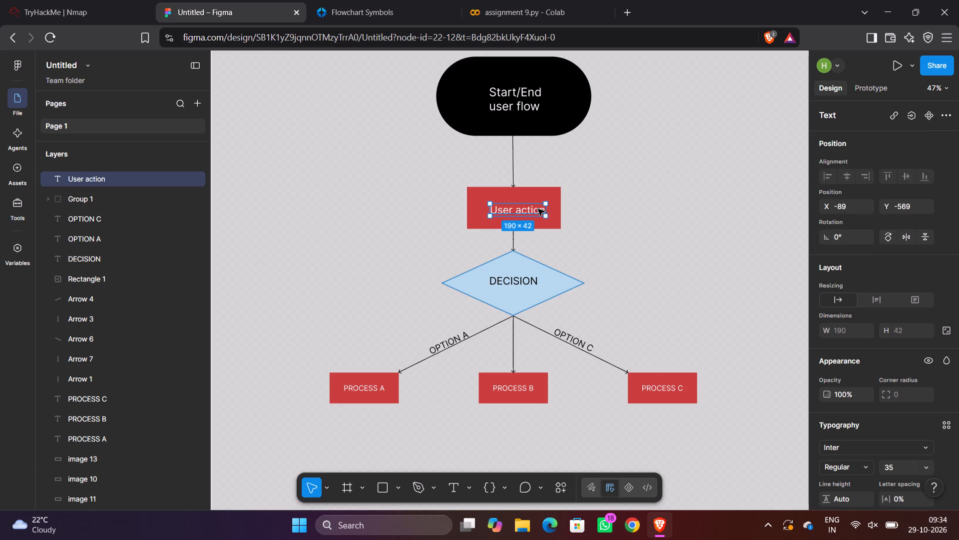
left_click_drag(538, 209, 520, 208)
left_click(520, 208)
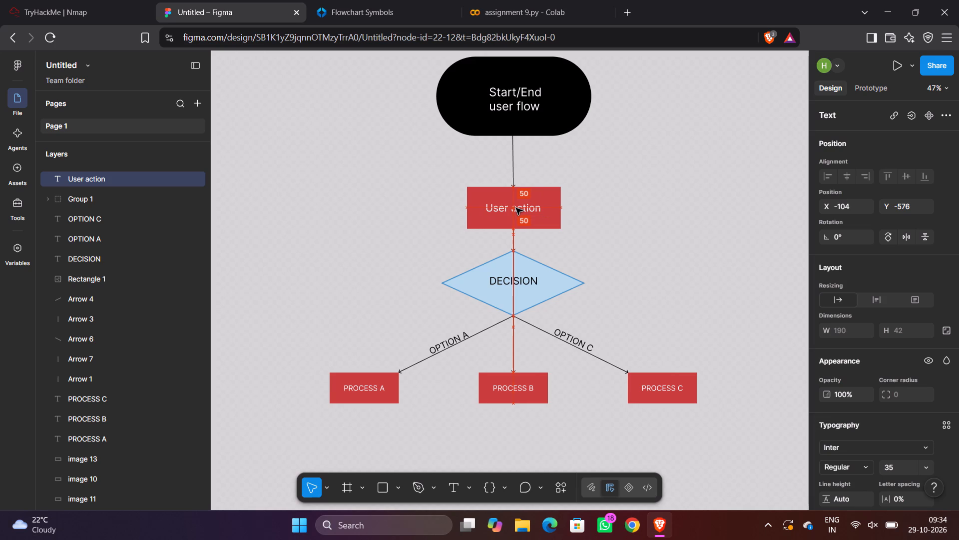
left_click(634, 198)
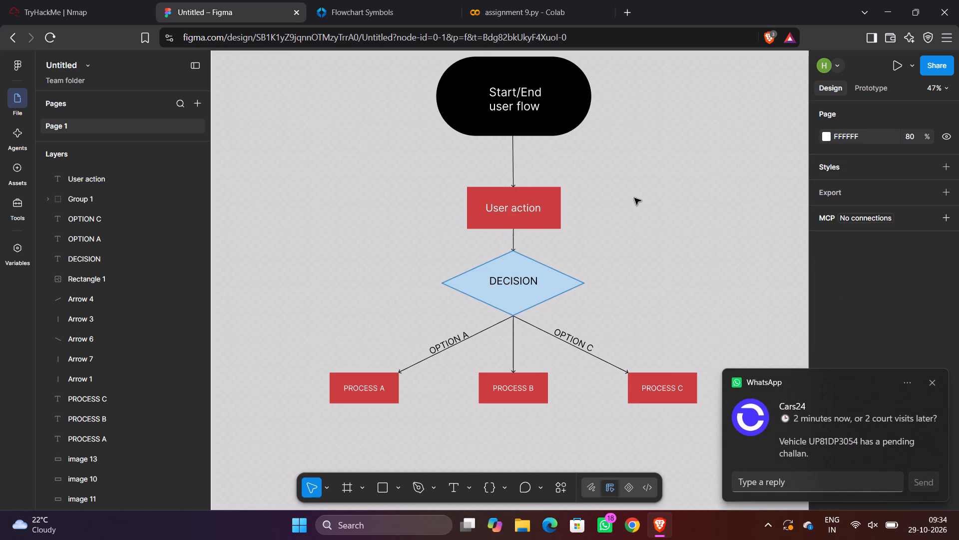
Dismiss the WhatsApp notification and return to the flowchart canvas.
left_click(933, 379)
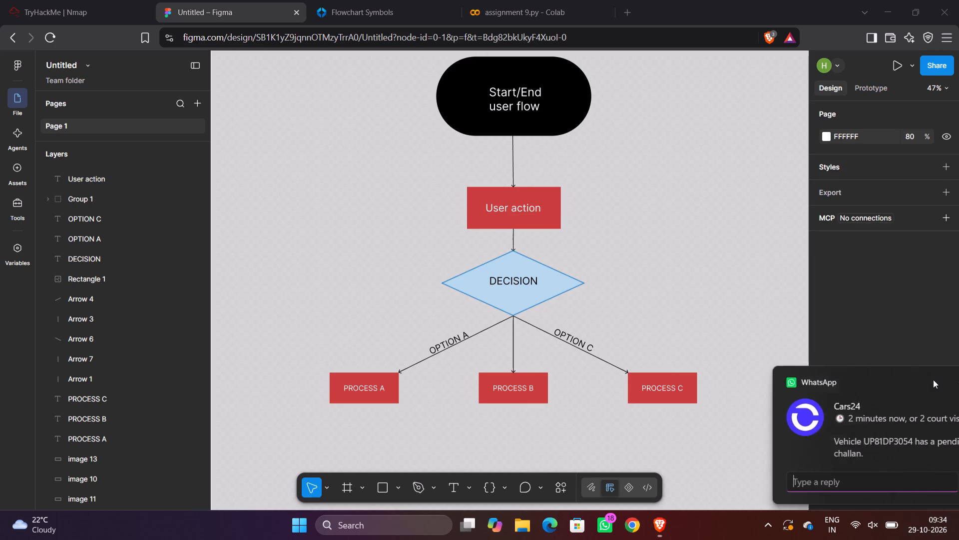
left_click(752, 256)
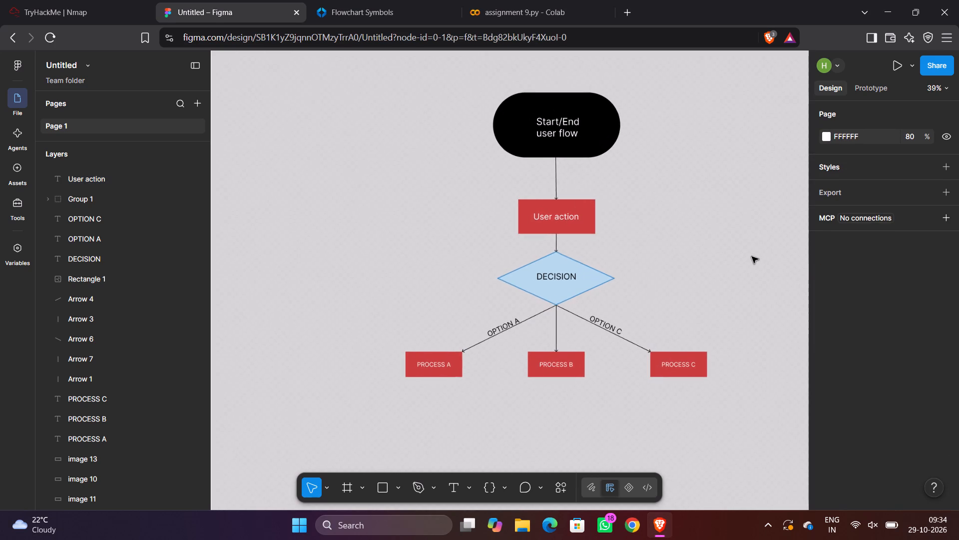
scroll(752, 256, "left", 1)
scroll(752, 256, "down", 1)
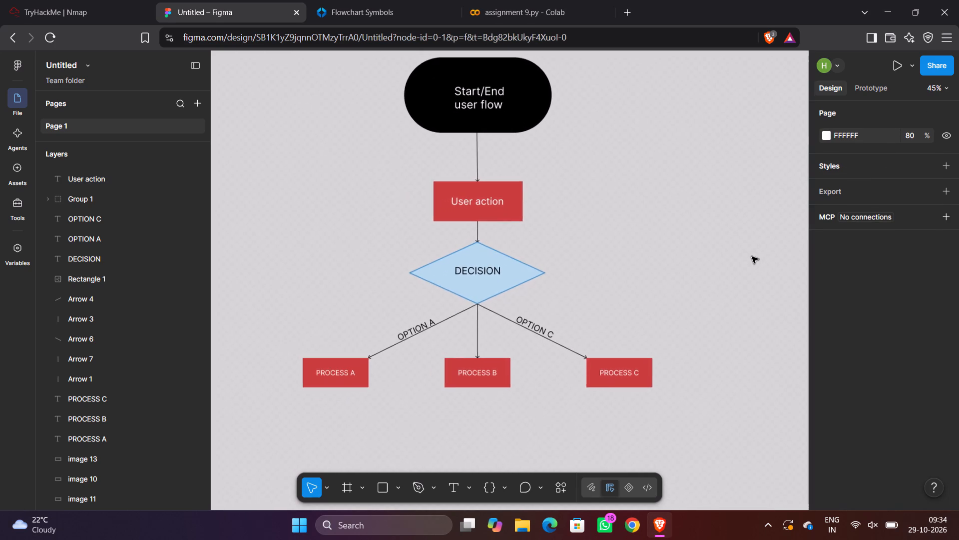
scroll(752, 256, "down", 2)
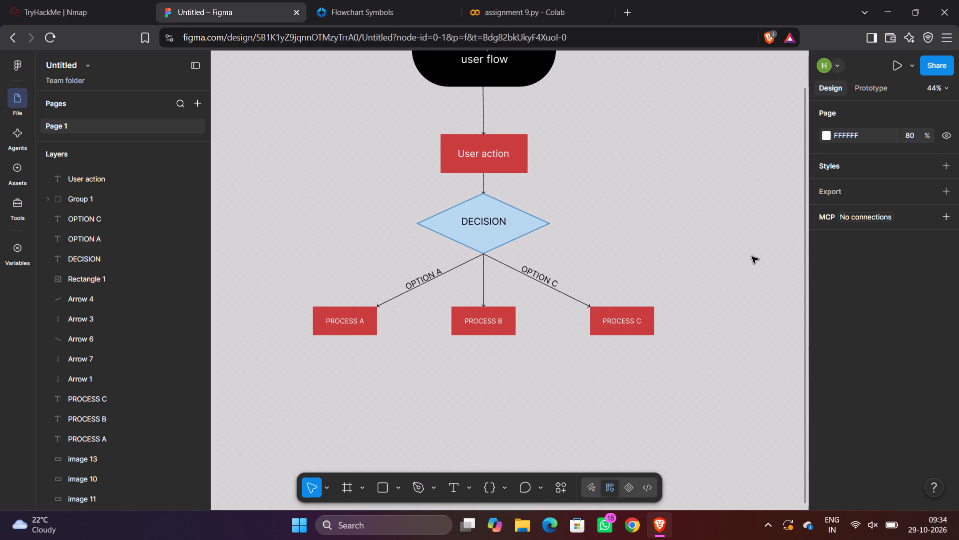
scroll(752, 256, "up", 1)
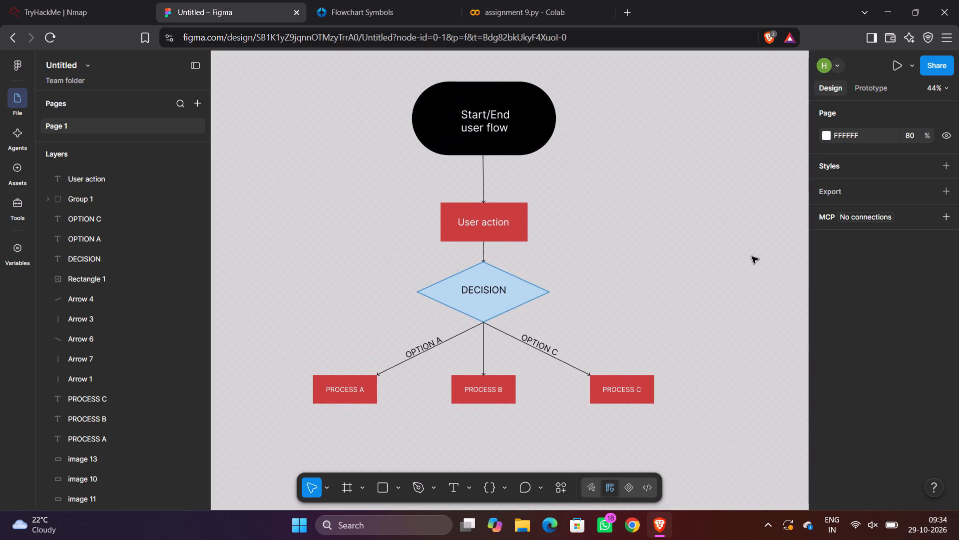
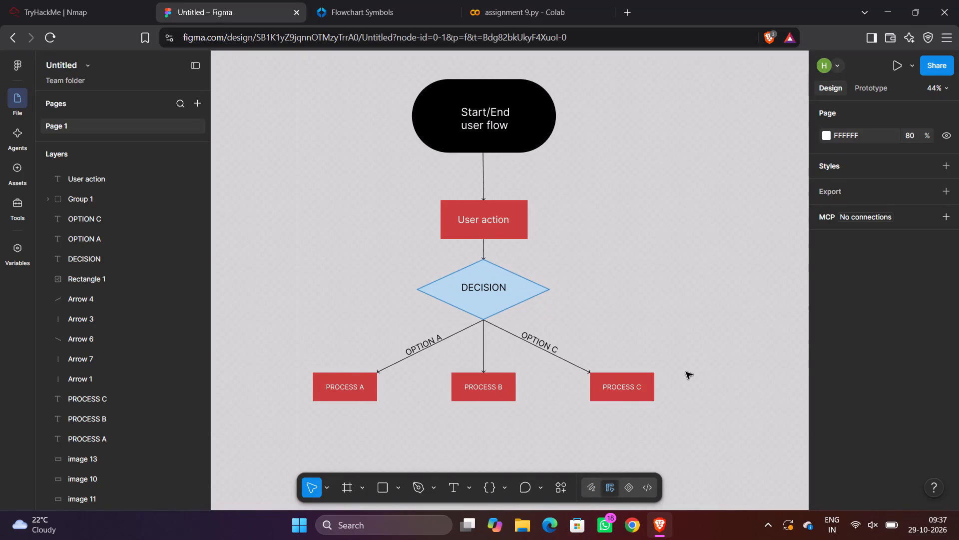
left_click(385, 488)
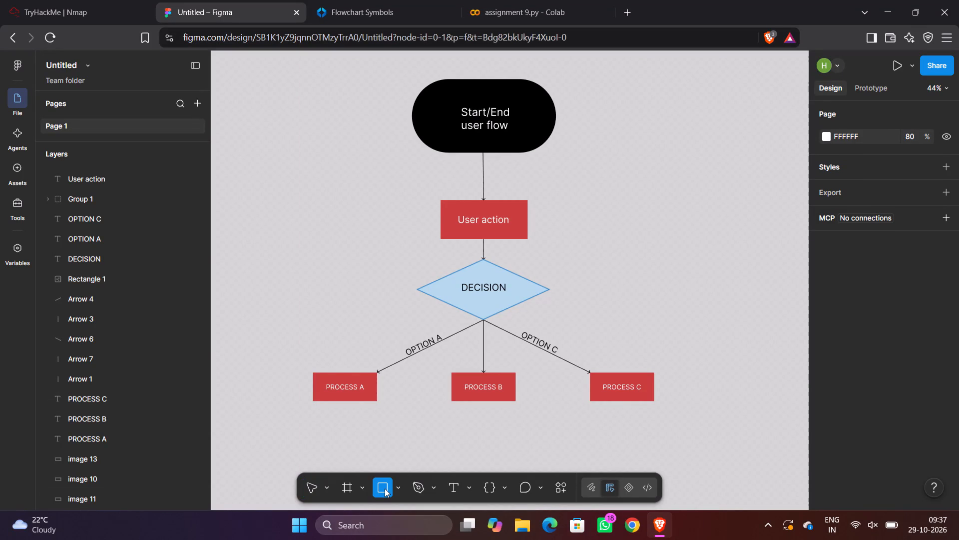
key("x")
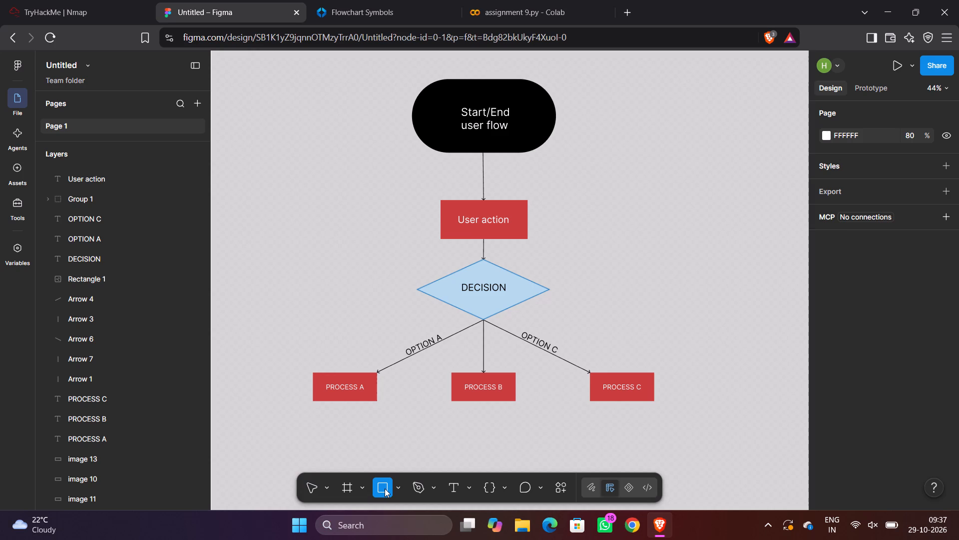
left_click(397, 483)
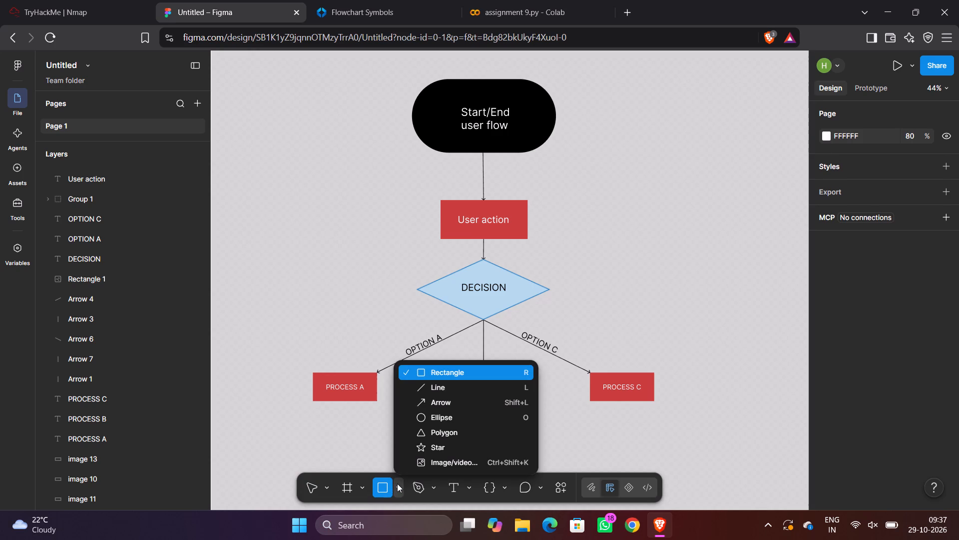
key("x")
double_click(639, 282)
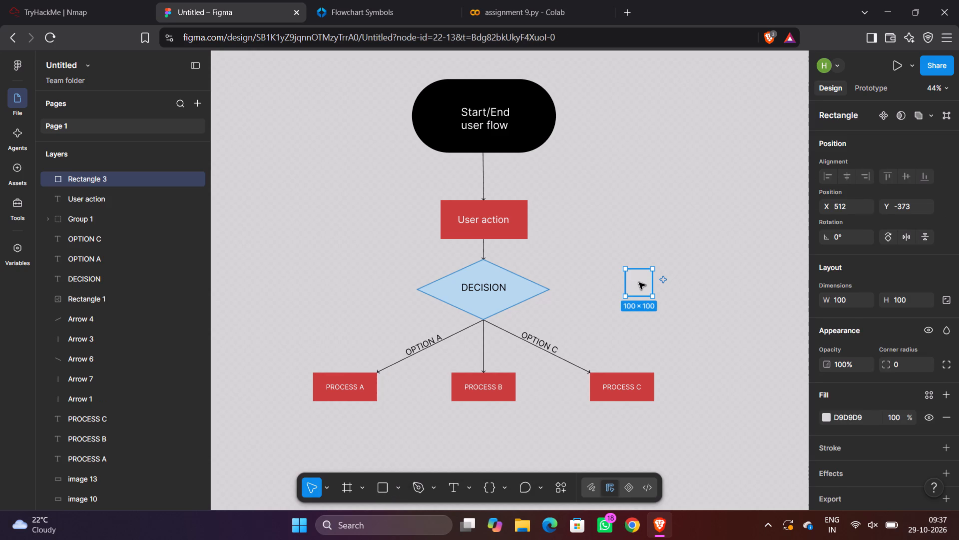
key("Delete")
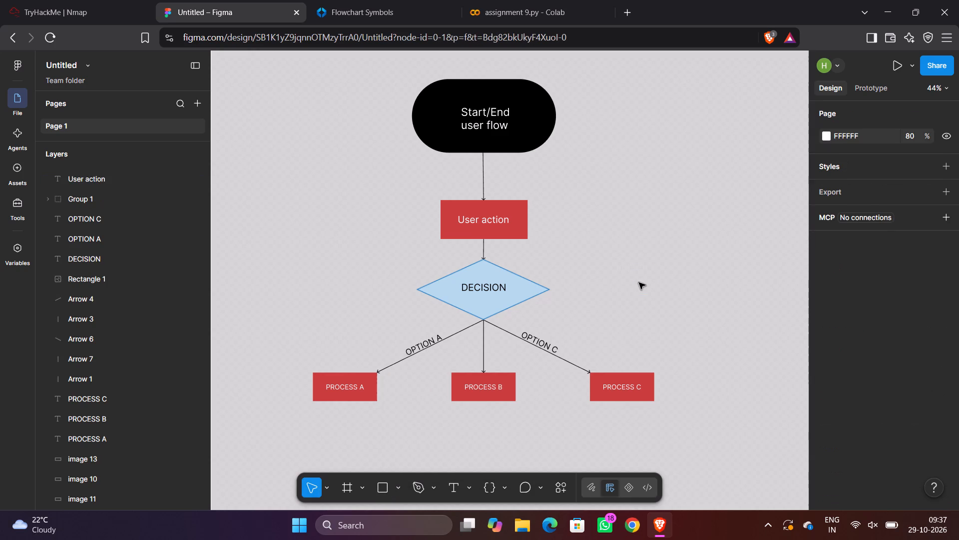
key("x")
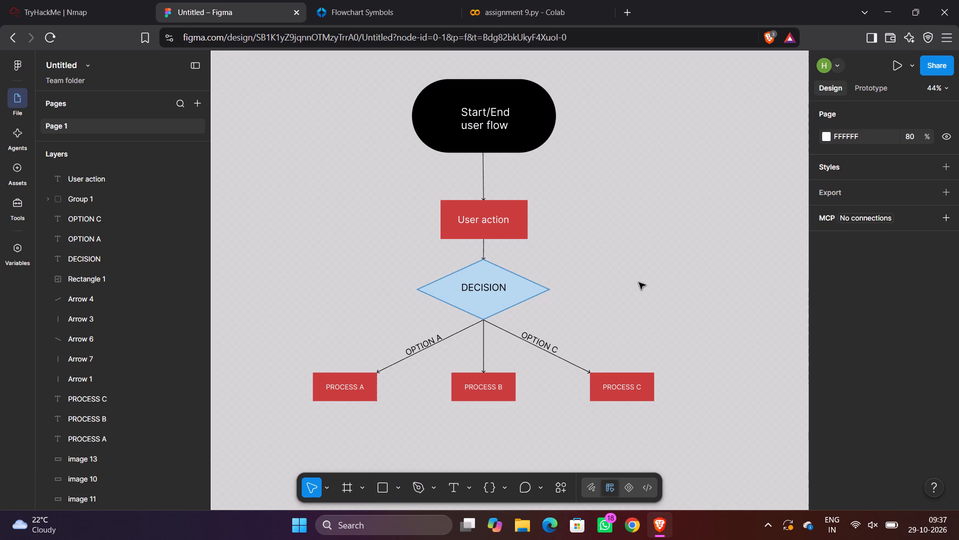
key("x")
Search the tools library for "angle", then clear the search and return to the canvas.
left_click(19, 203)
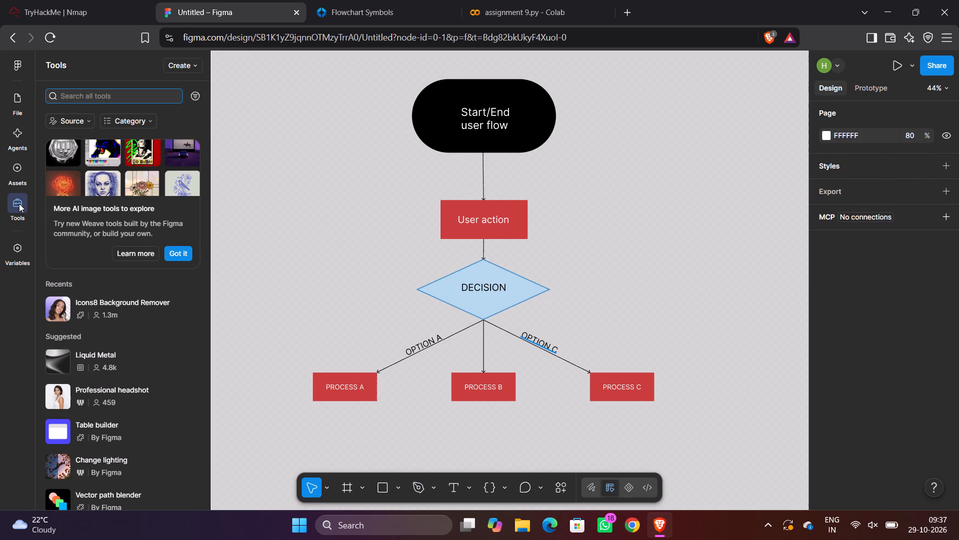
key("a")
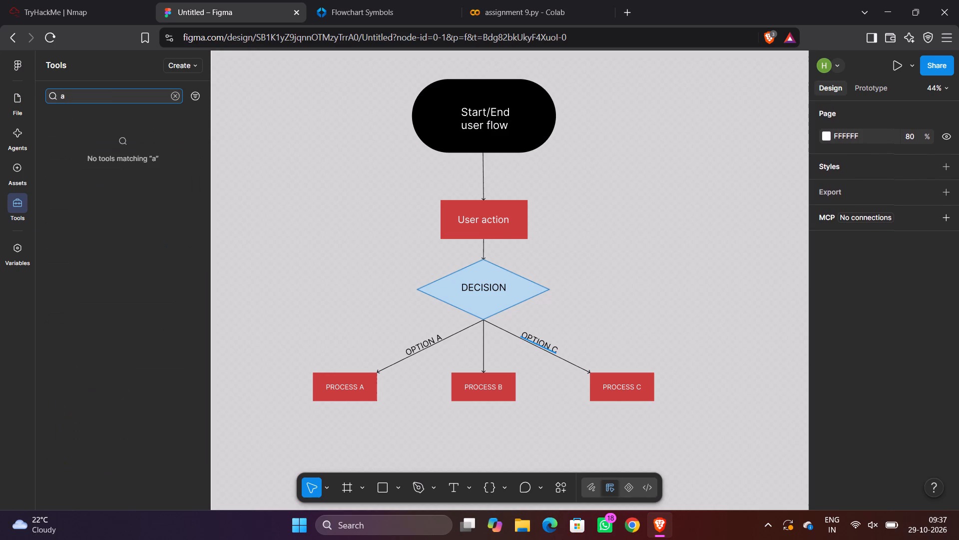
type("ngle")
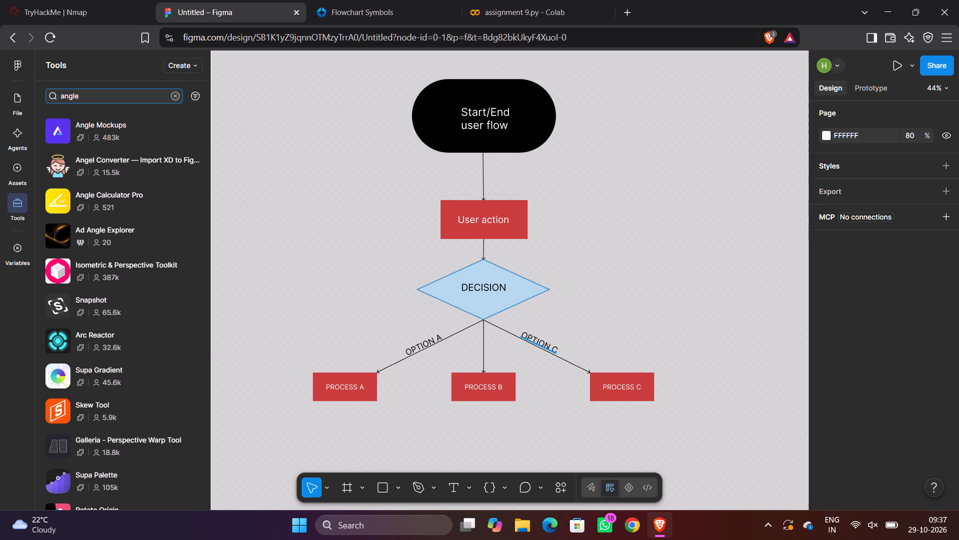
key("BackSpace")
key("BackSpace")
key("BackSpace")
key("BackSpace")
key("BackSpace")
key("BackSpace")
key("BackSpace")
key("BackSpace")
key("BackSpace")
key("BackSpace")
key("BackSpace")
key("BackSpace")
key("BackSpace")
key("BackSpace")
key("BackSpace")
key("BackSpace")
key("BackSpace")
key("BackSpace")
key("BackSpace")
key("BackSpace")
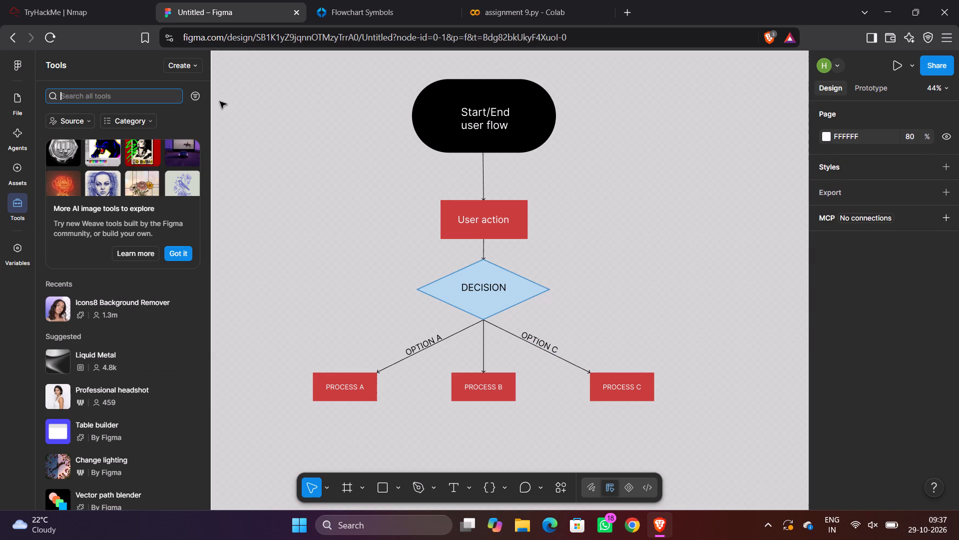
left_click(235, 110)
left_click(235, 110)
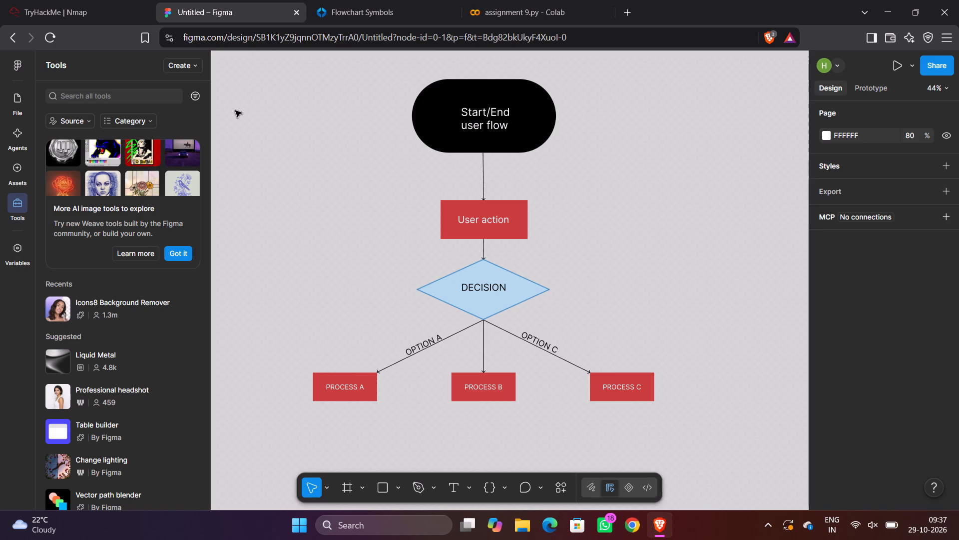
double_click(235, 110)
left_click(235, 110)
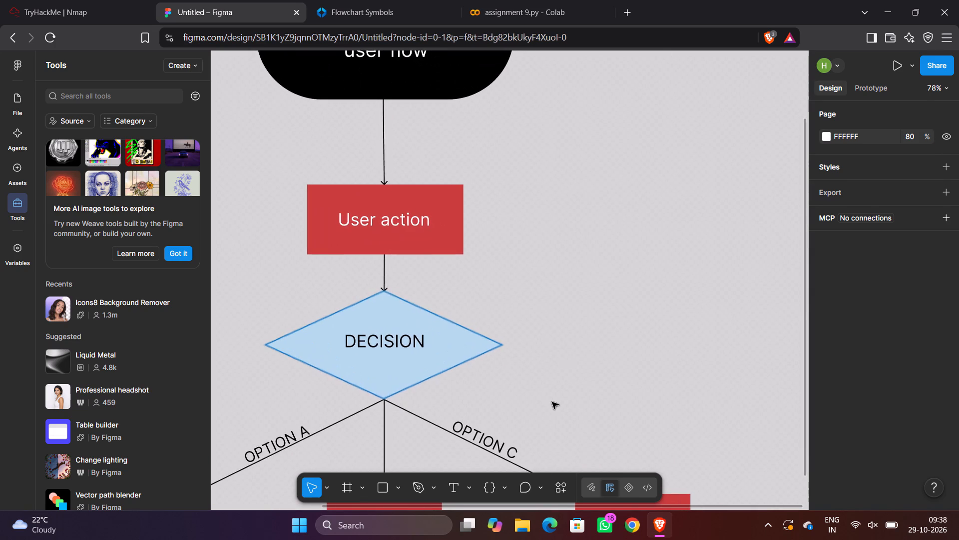
Hide comments on the canvas.
scroll(552, 402, "down", 2)
scroll(552, 402, "right", 1)
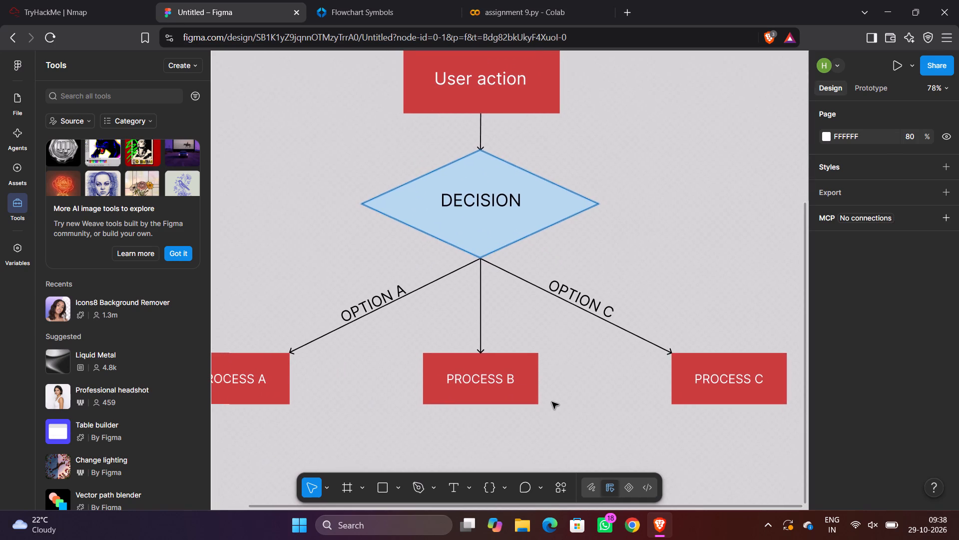
scroll(552, 402, "right", 1)
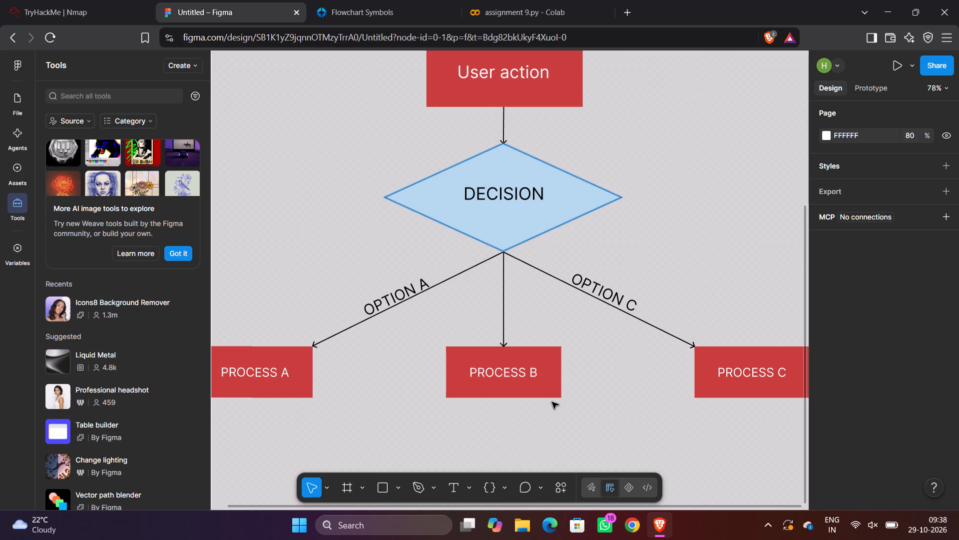
key("shift+c")
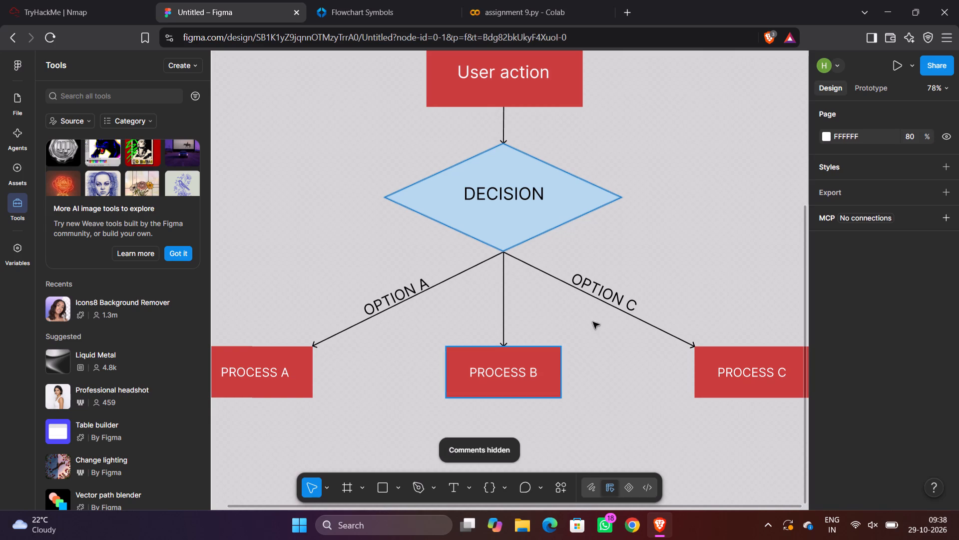
Switch from the tools library back to the file's pages and layers list, with nothing selected on the canvas.
left_click(682, 259)
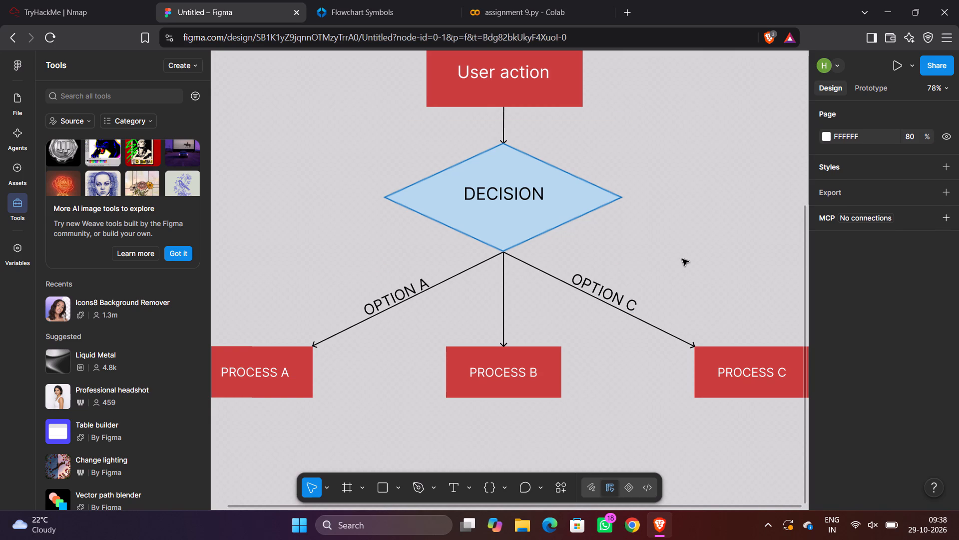
left_click(682, 259)
left_click(11, 101)
left_click(249, 220)
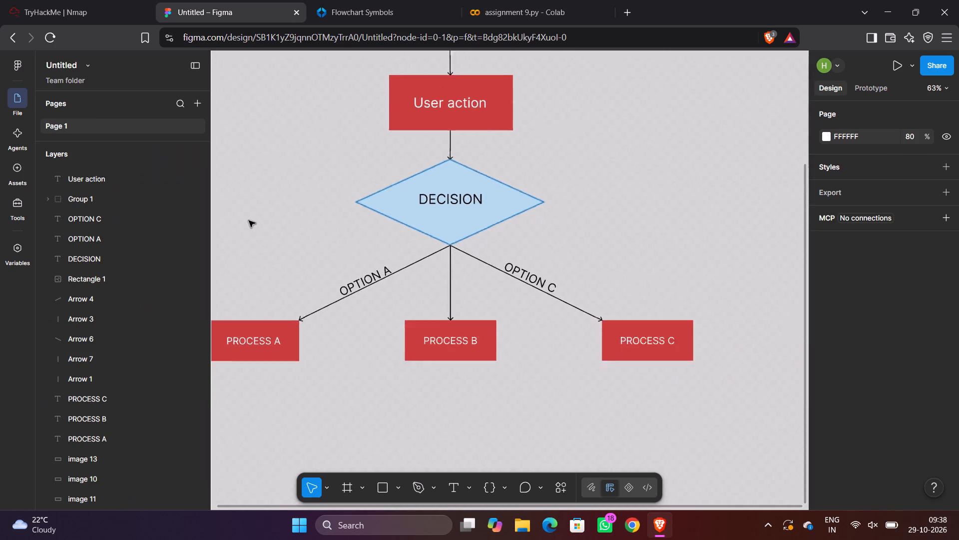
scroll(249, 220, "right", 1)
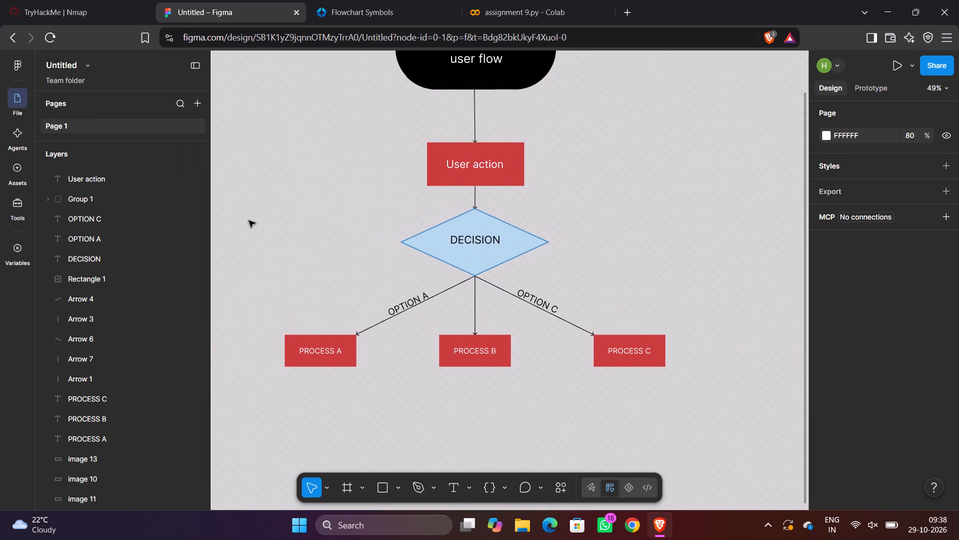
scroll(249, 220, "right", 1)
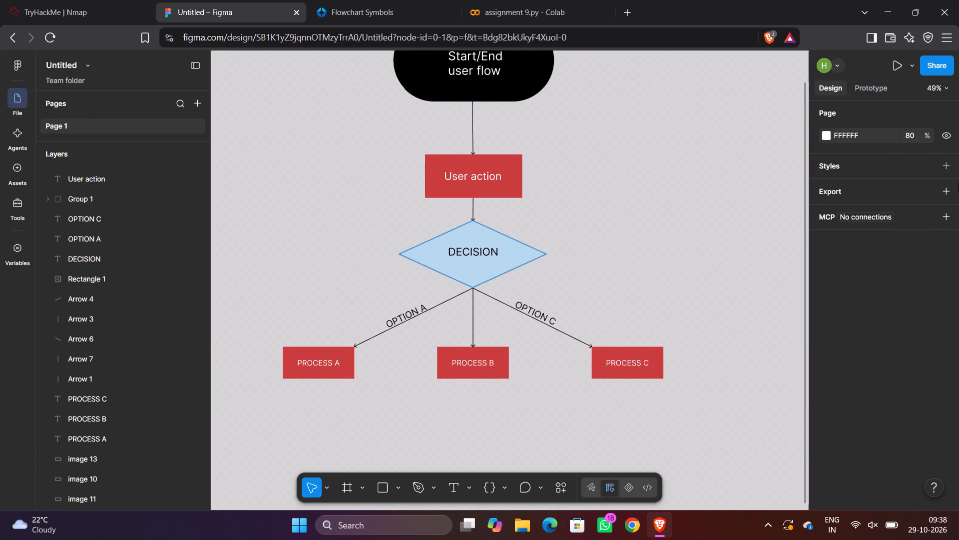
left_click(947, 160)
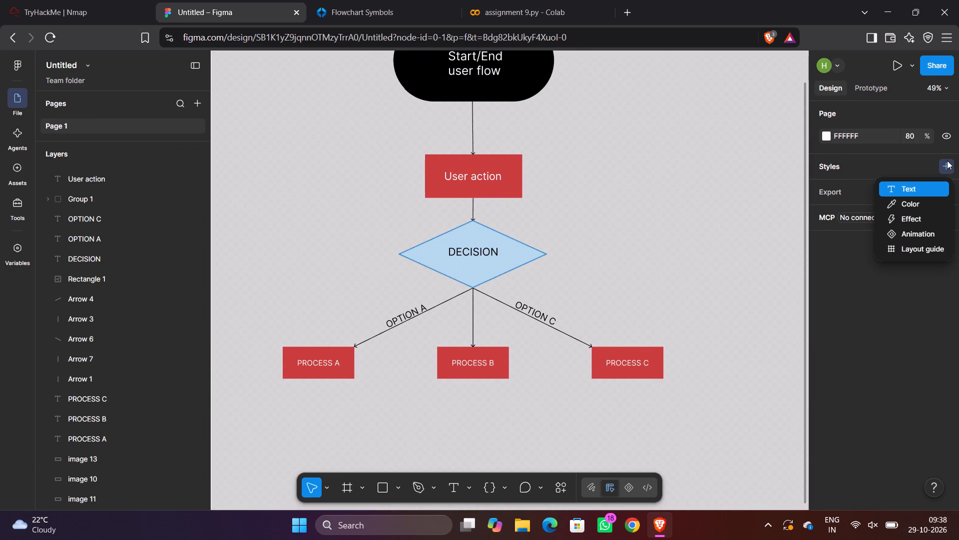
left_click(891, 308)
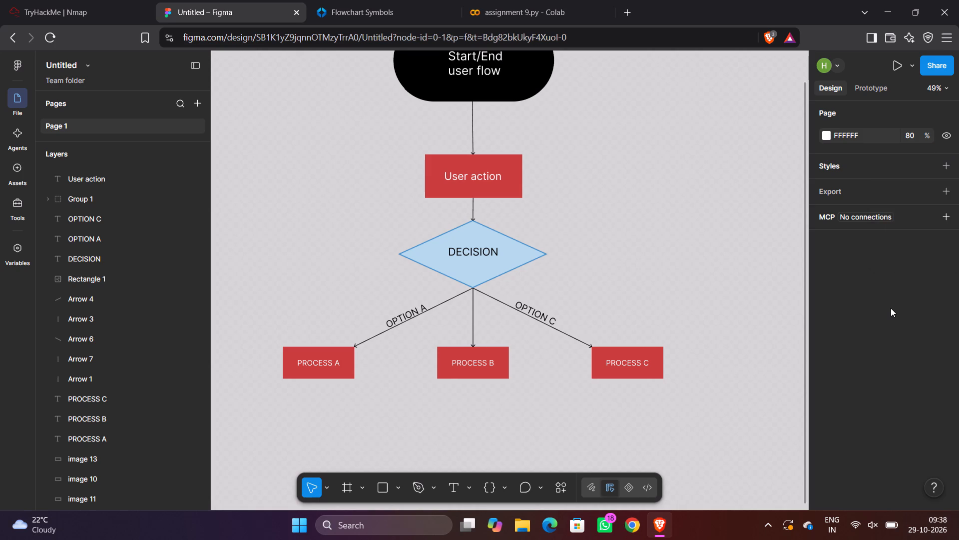